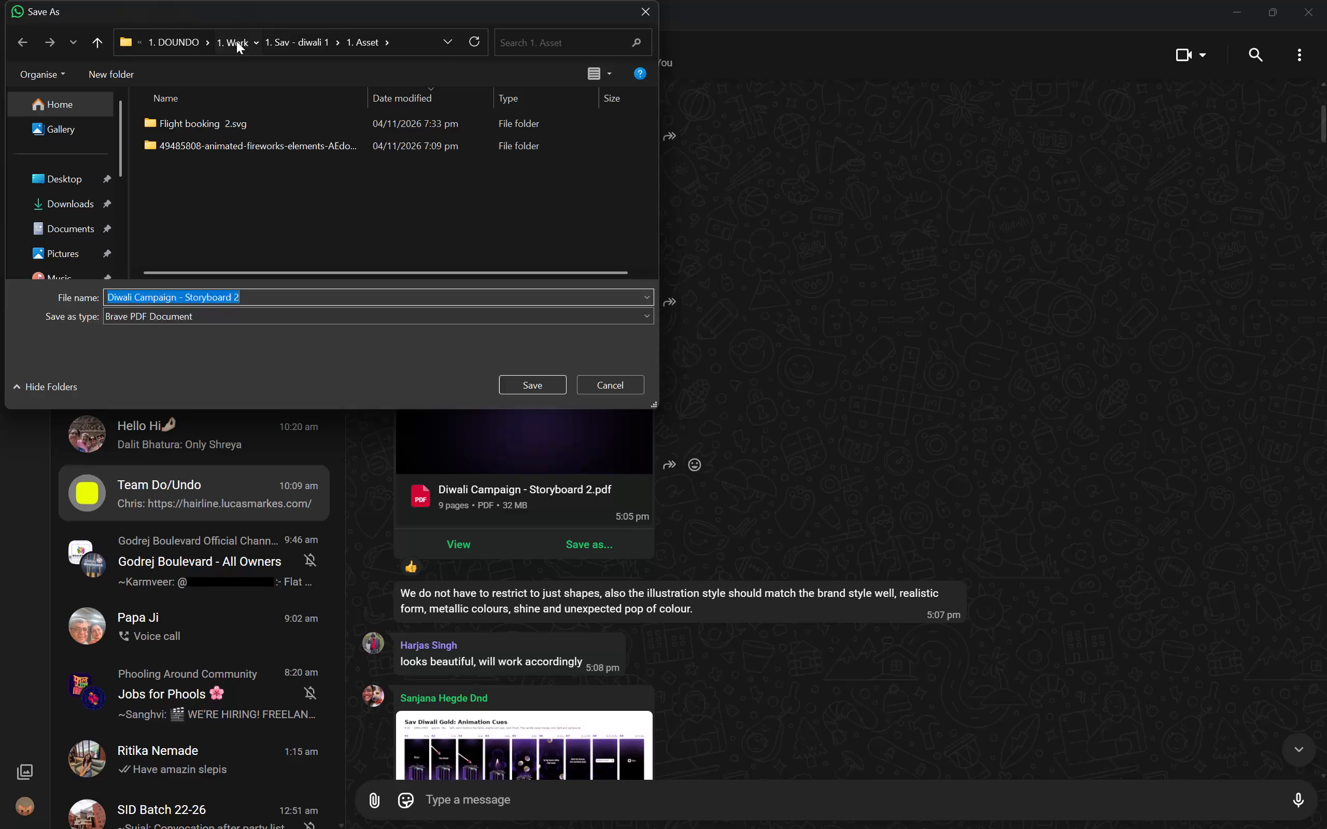
Create a new folder from the 3D render template inside the 1. Work folder.
right_click(321, 189)
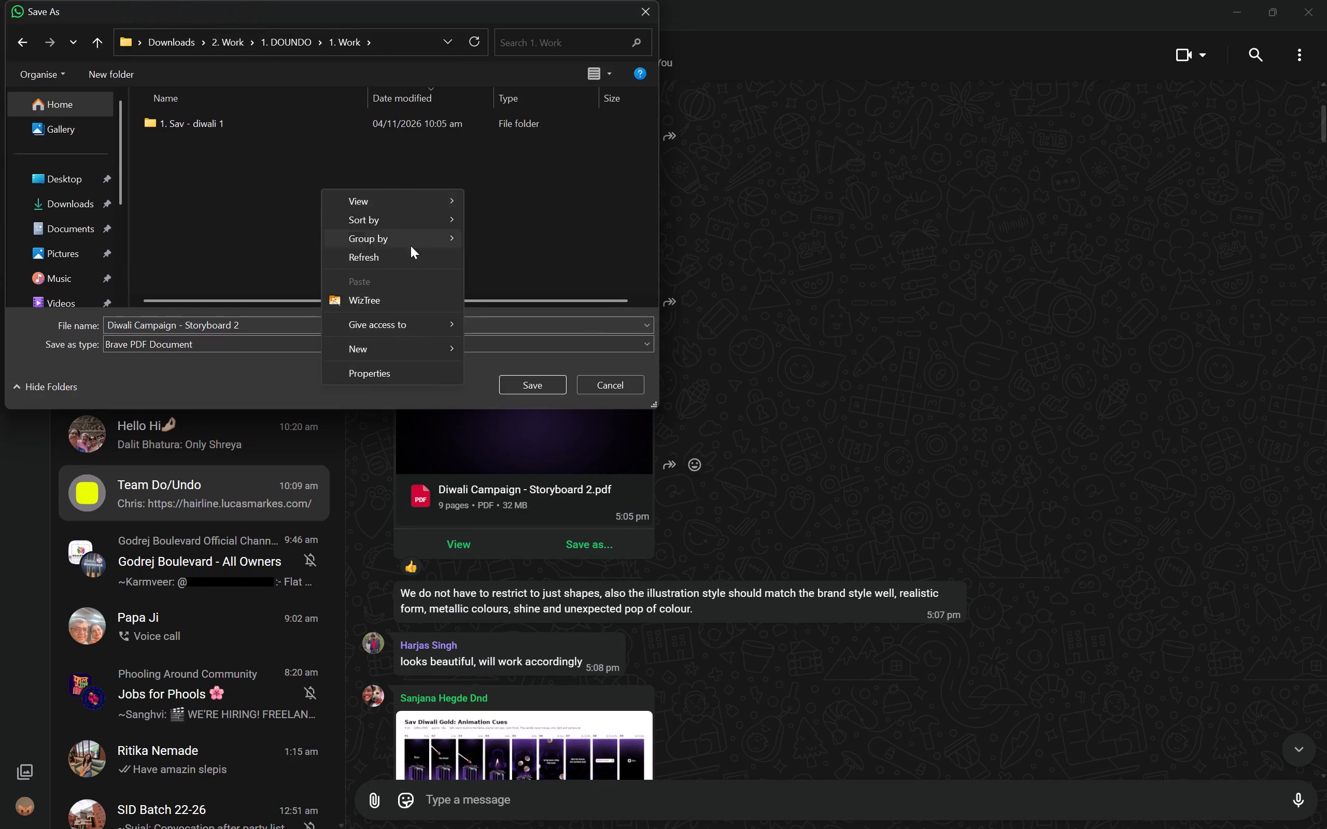
key("Escape")
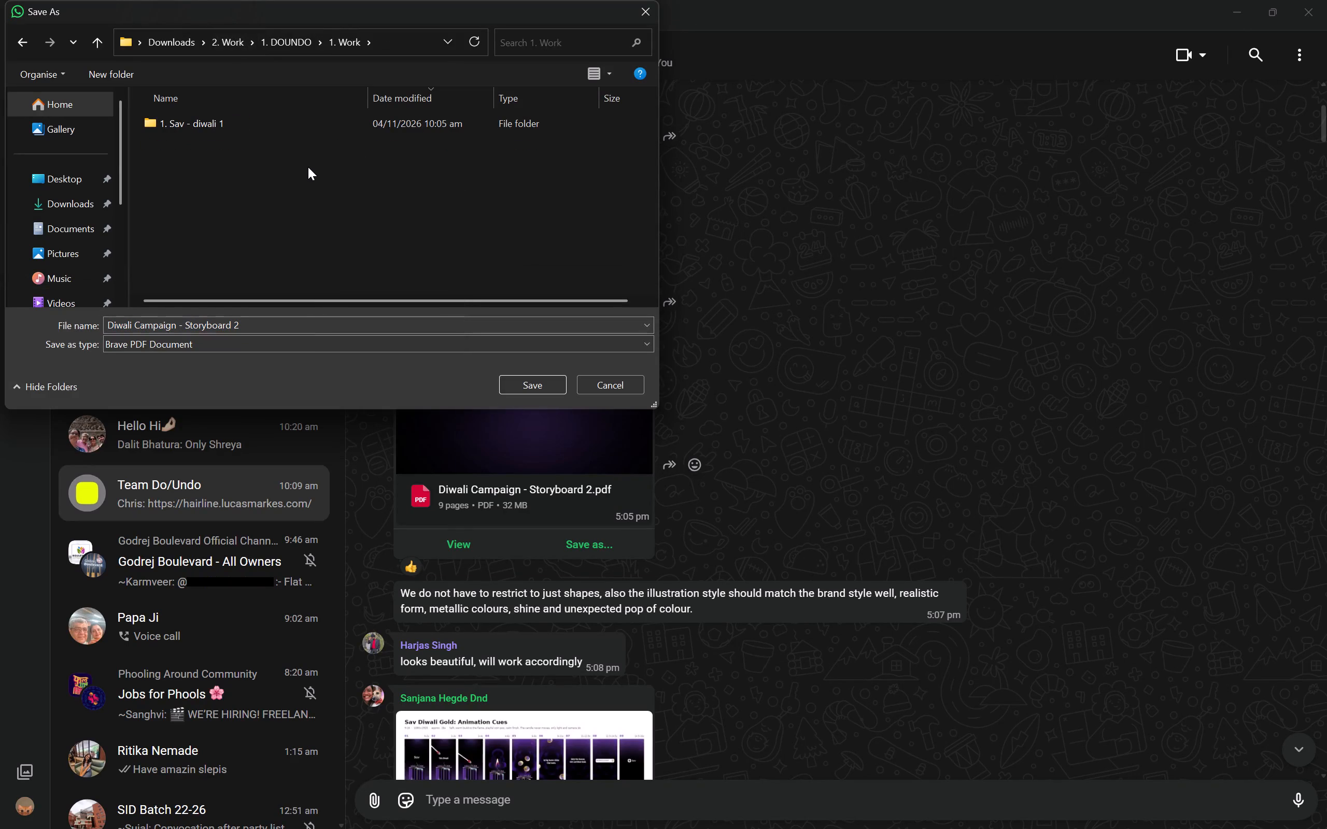
right_click(308, 167)
scroll(230, 151, "up", 1)
scroll(230, 151, "down", 1)
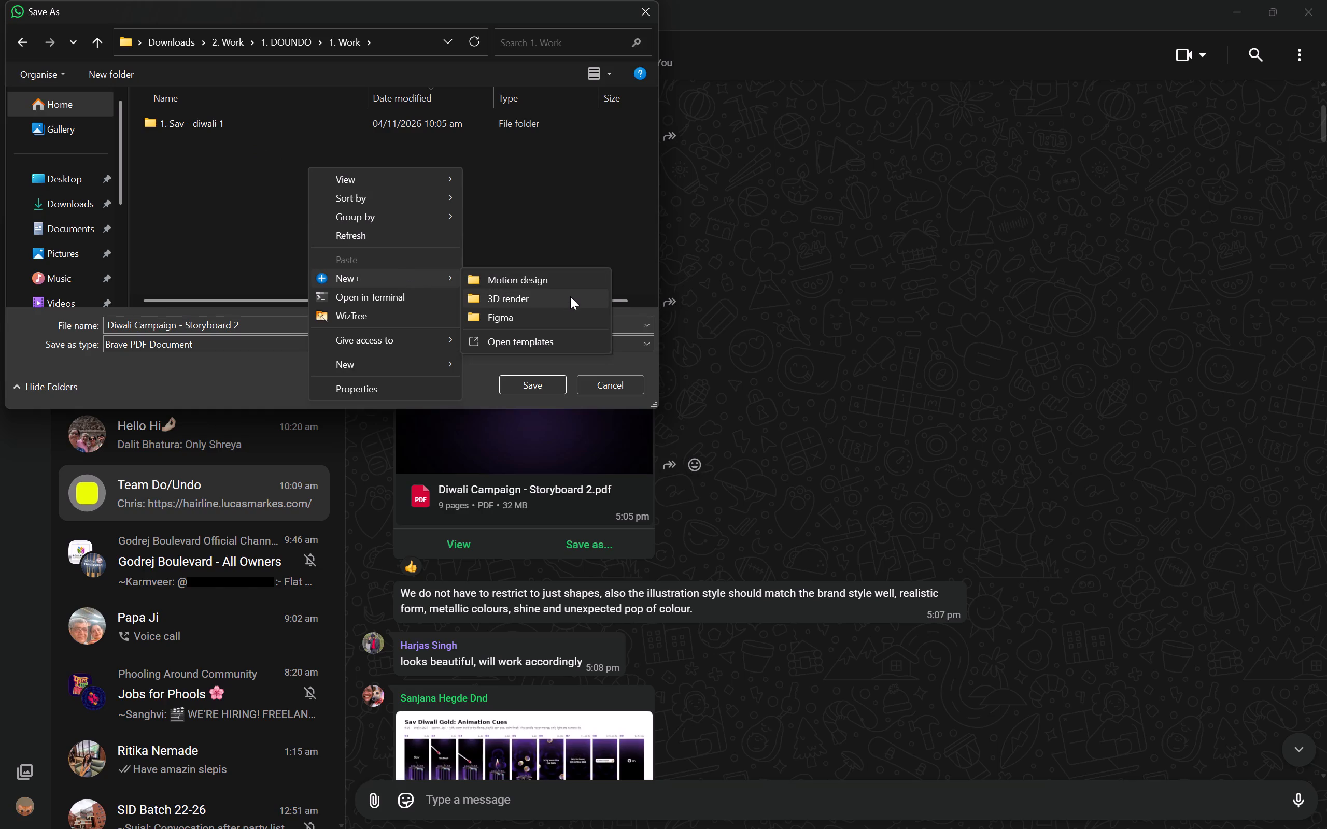
left_click(570, 296)
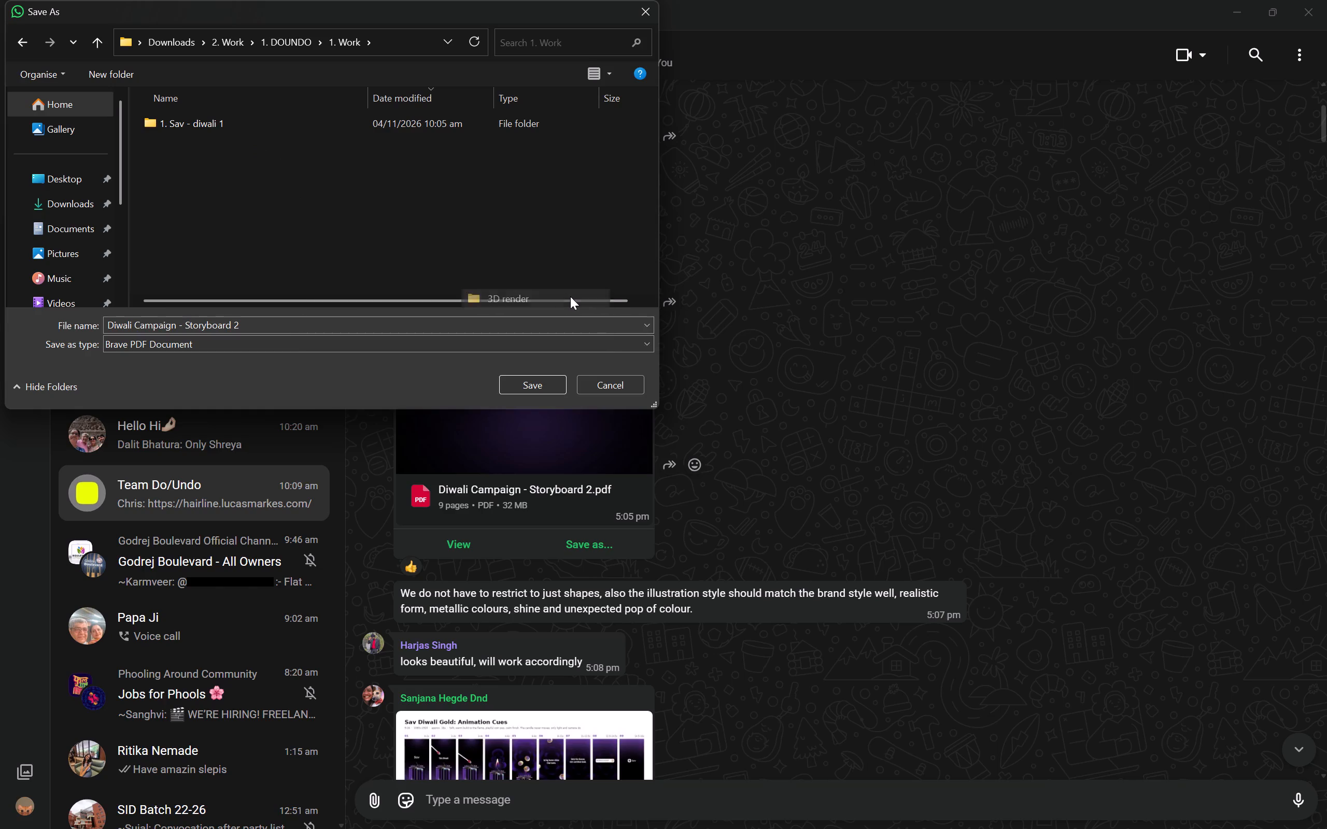
Choose the 1. Assets subfolder of 3D render as the save location for the Diwali Campaign - Storyboard 2 PDF.
double_click(295, 125)
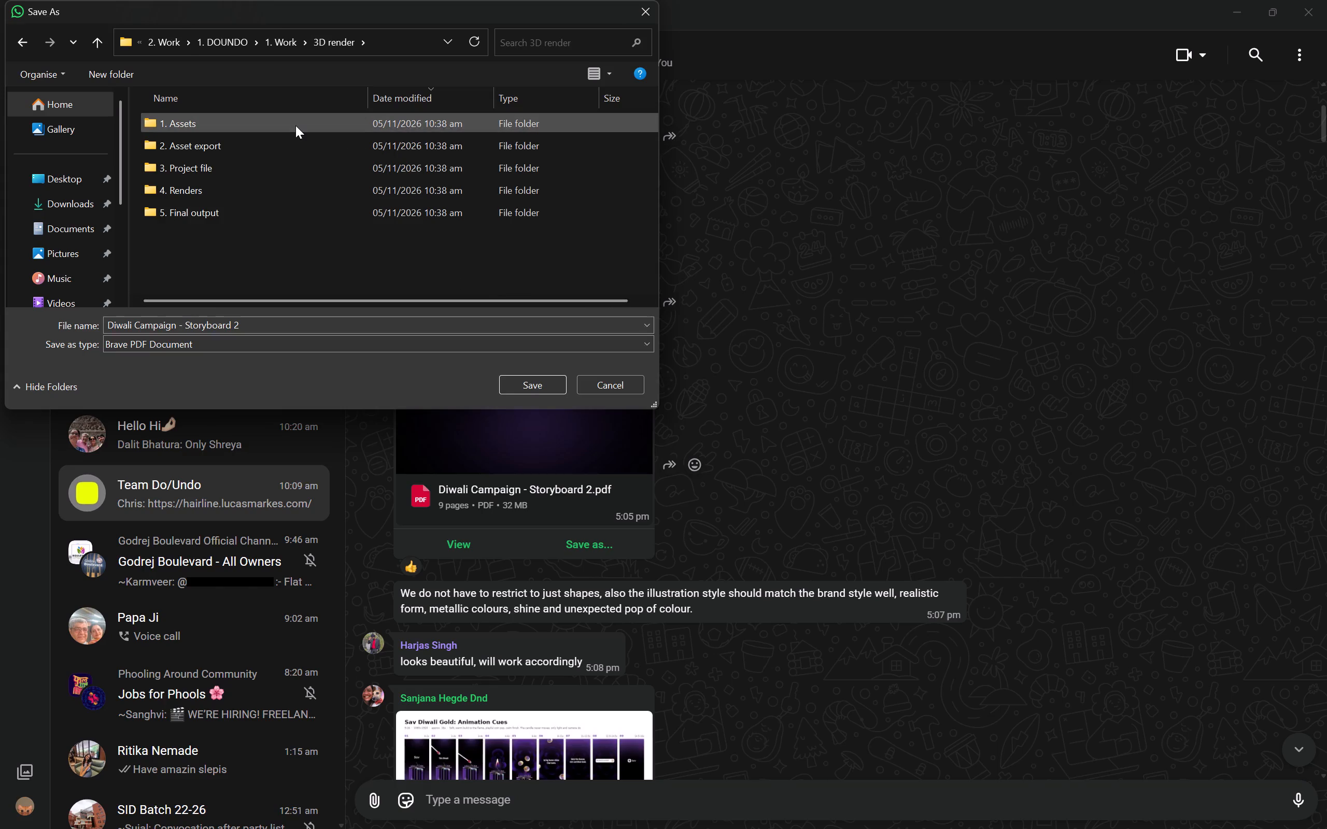
double_click(295, 125)
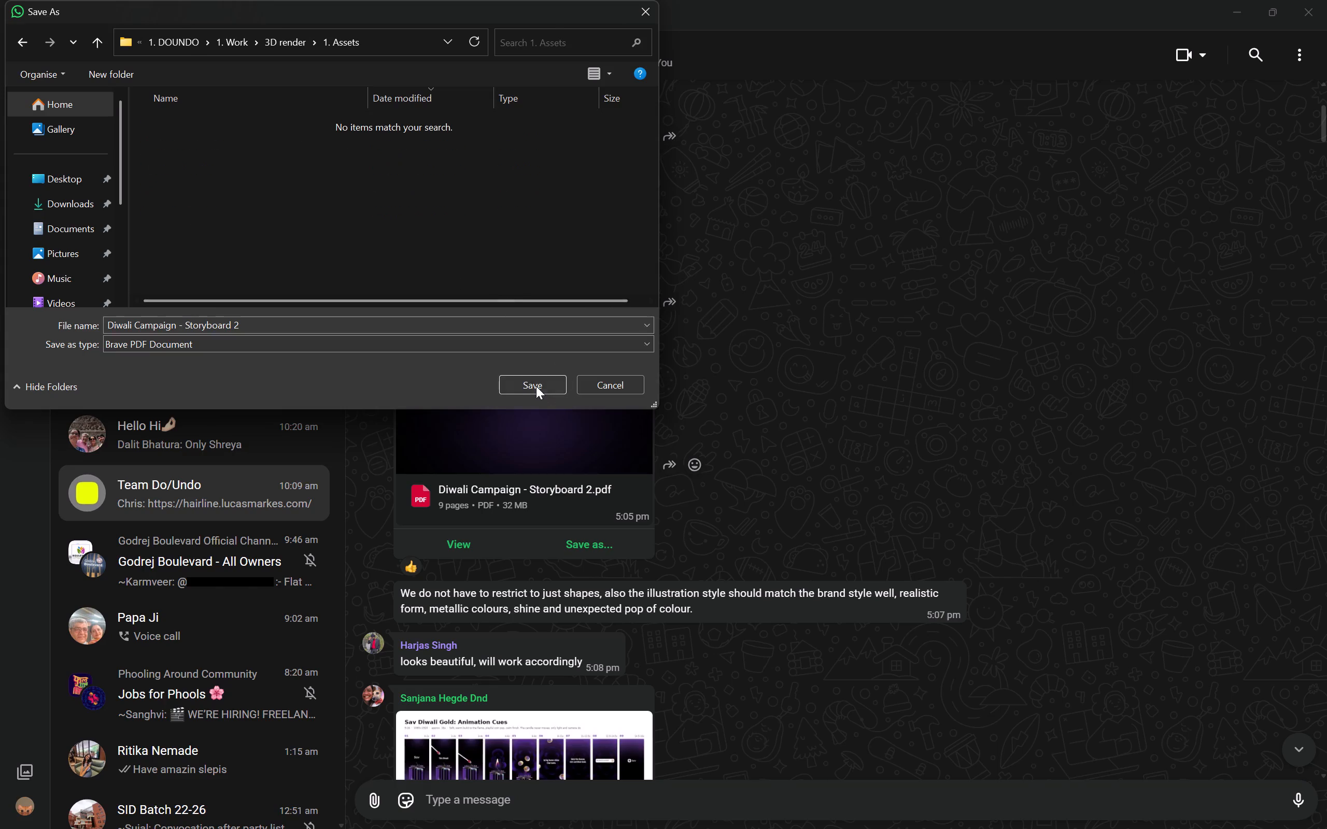
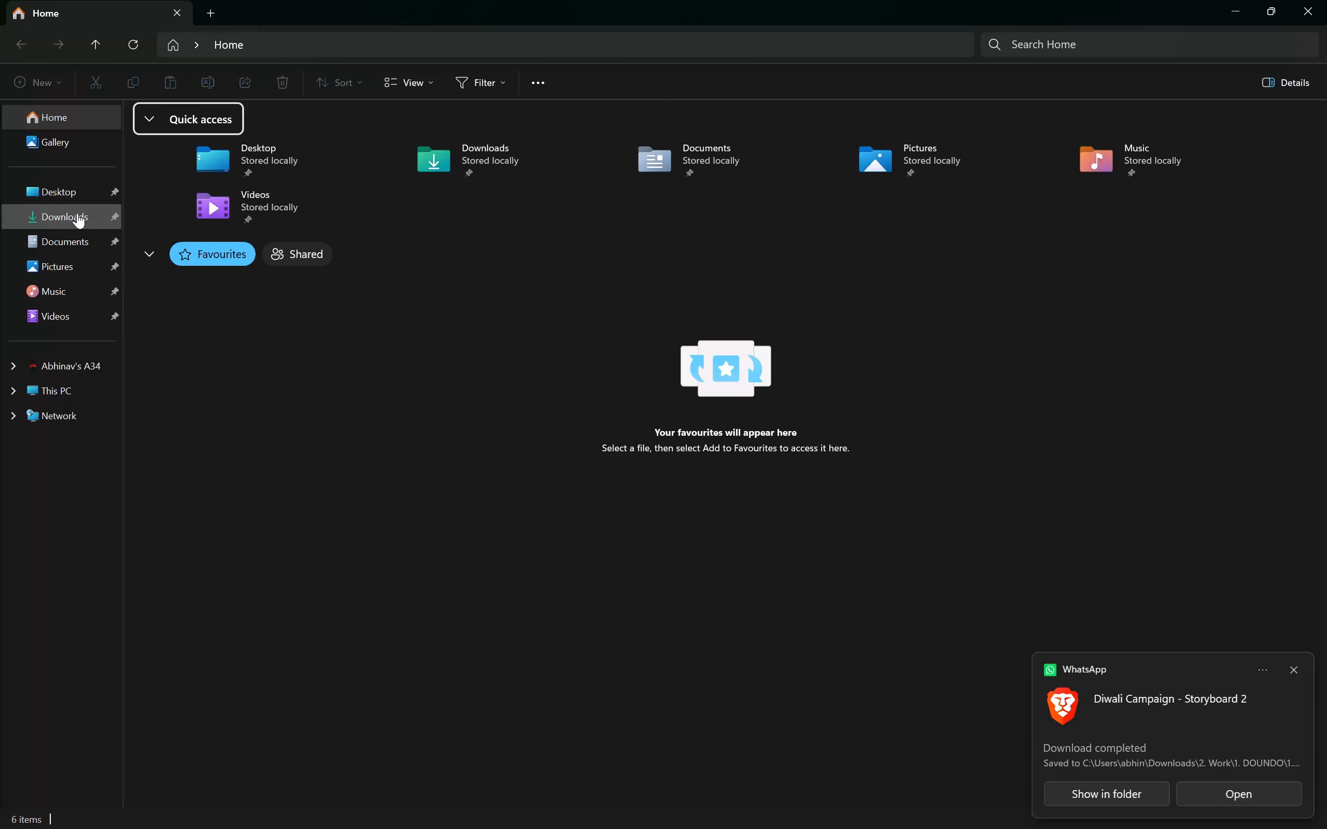
In Downloads > 2. Work > 1. DOUNDO > 1. Work, rename the 3D render folder to 2. Sav - diwali 2.
left_click(77, 213)
left_click(297, 155)
left_click_drag(297, 155, 265, 139)
triple_click(265, 139)
double_click(265, 139)
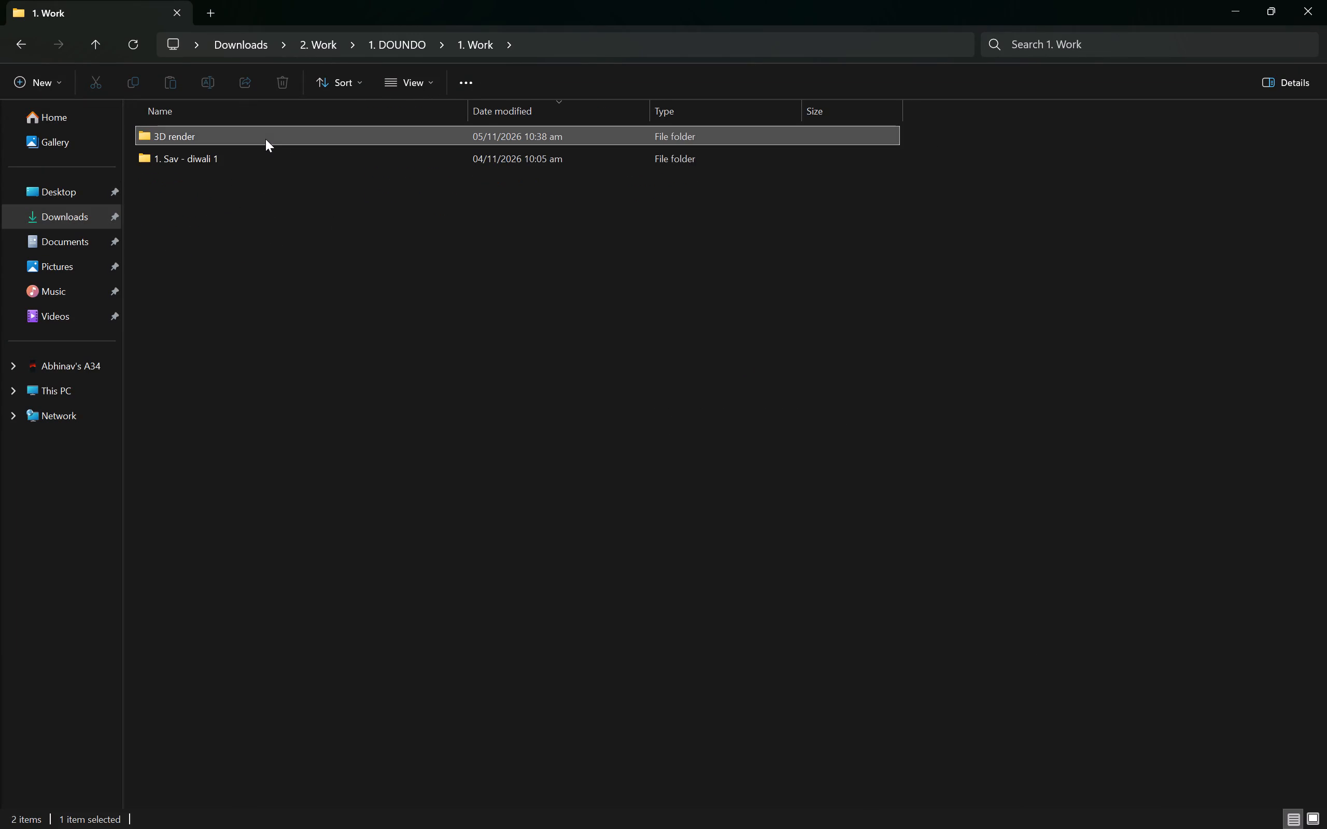
left_click(210, 73)
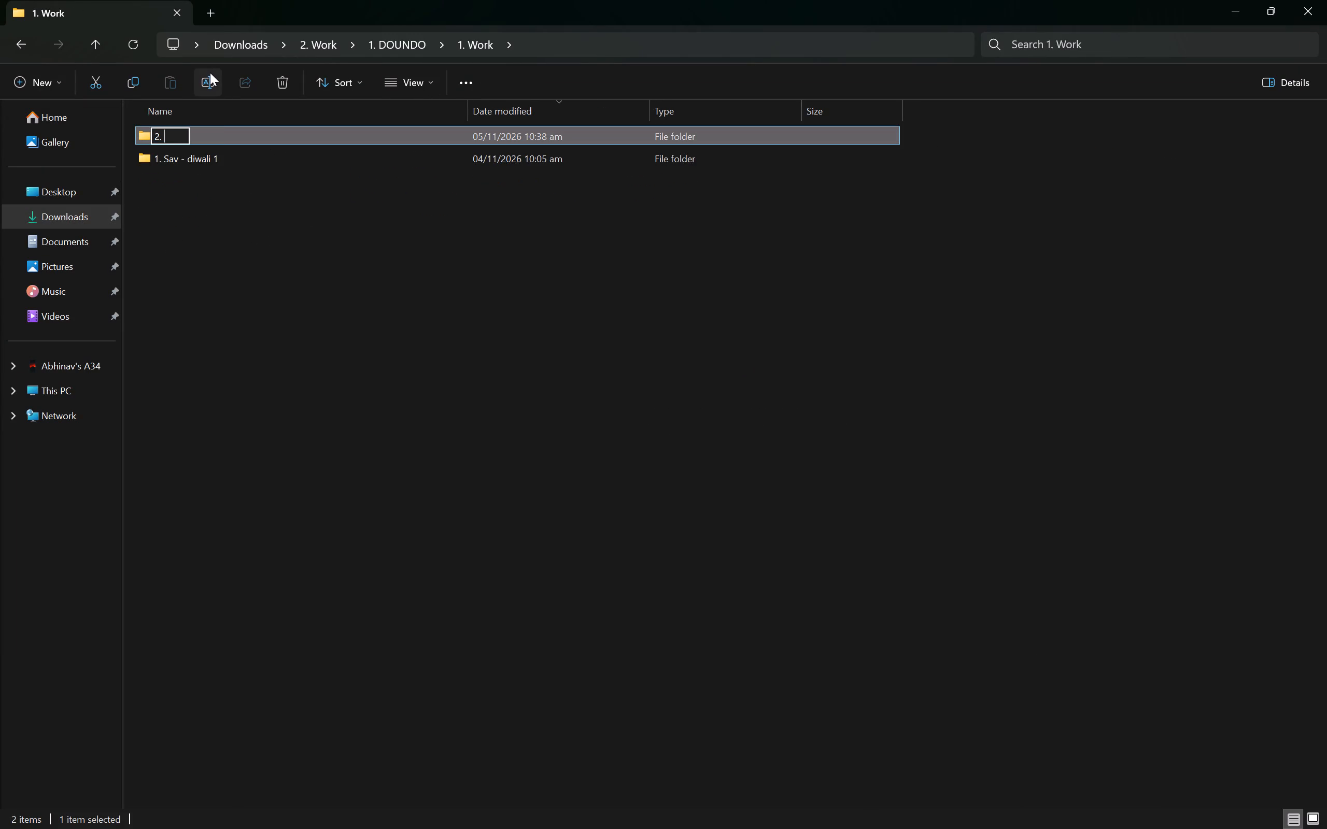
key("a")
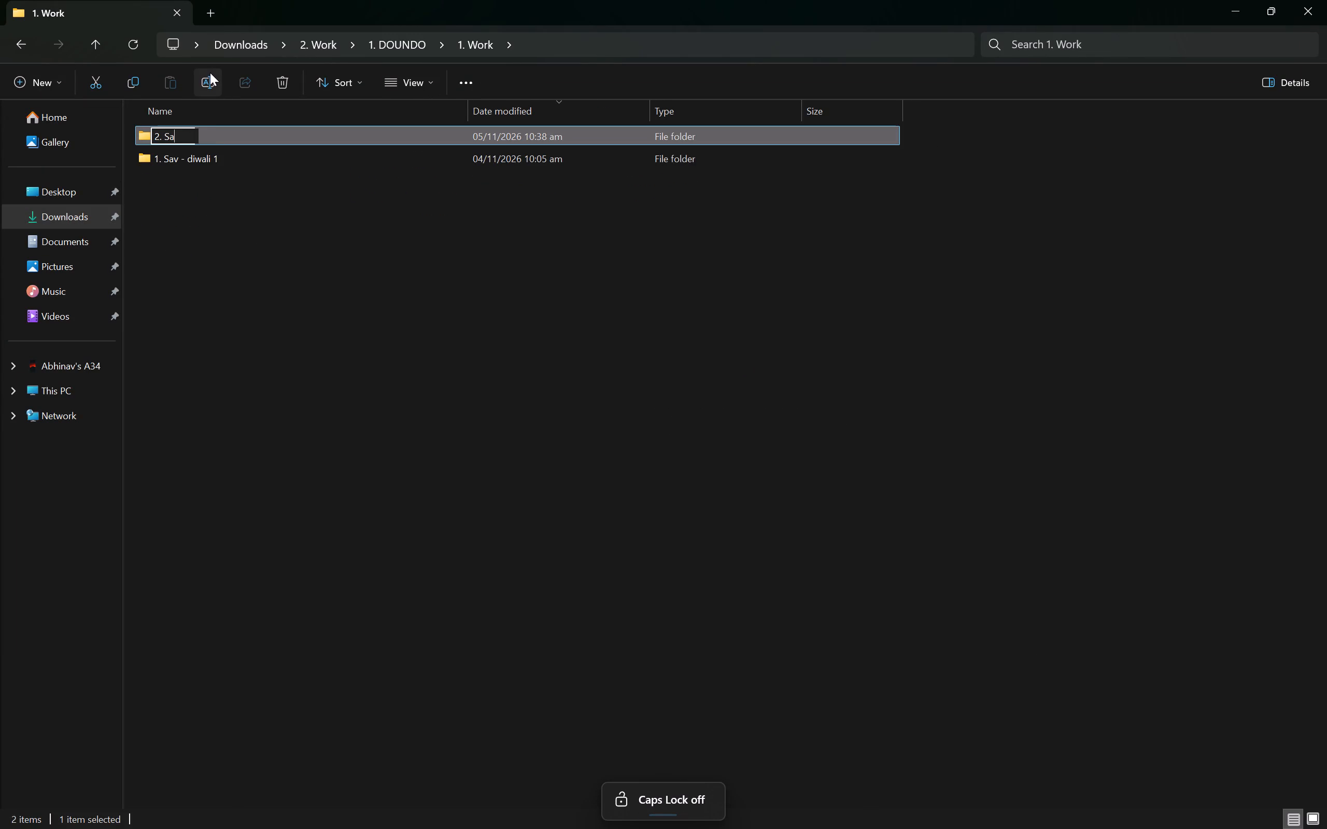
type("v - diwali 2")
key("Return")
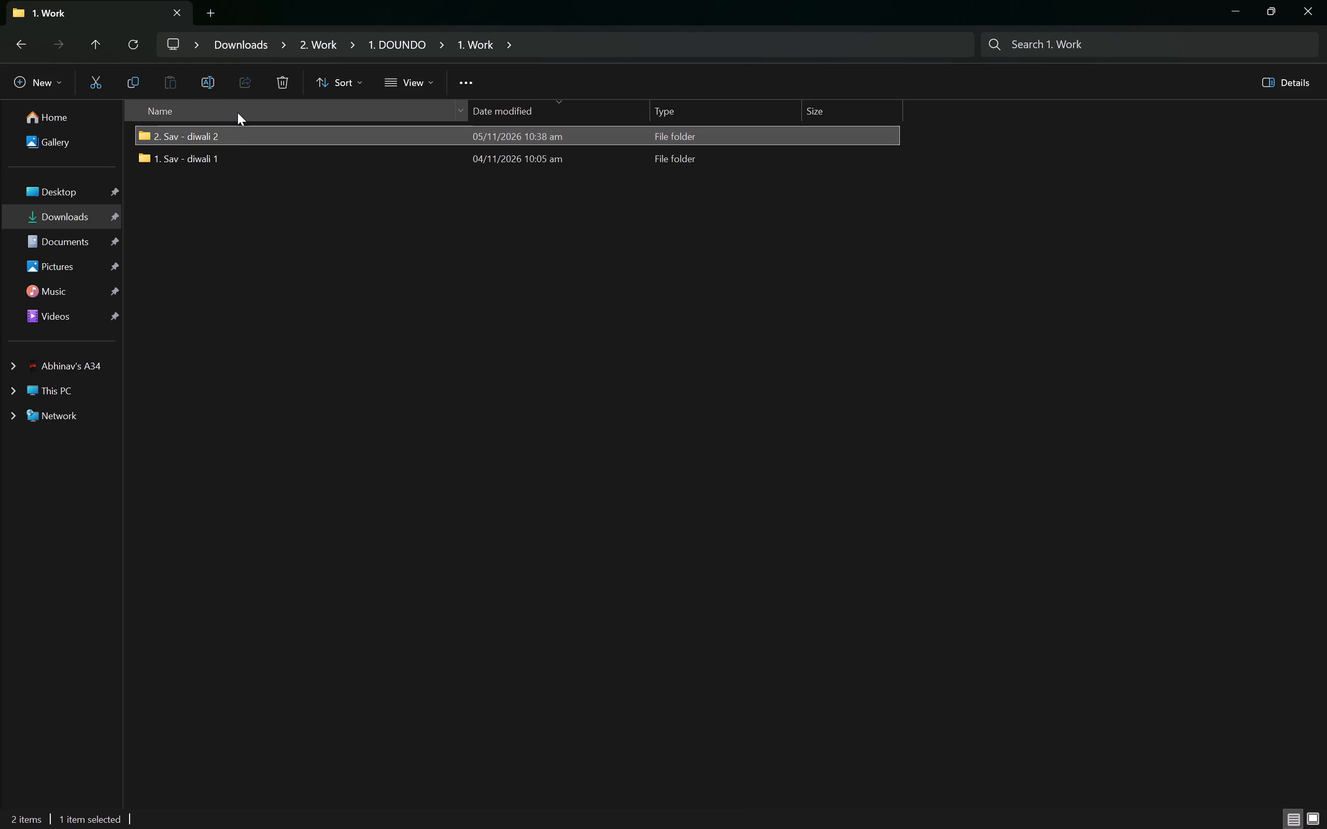
Sort the 1. Work folder by name and open the 2. Sav - diwali 2 folder.
left_click(237, 112)
double_click(246, 155)
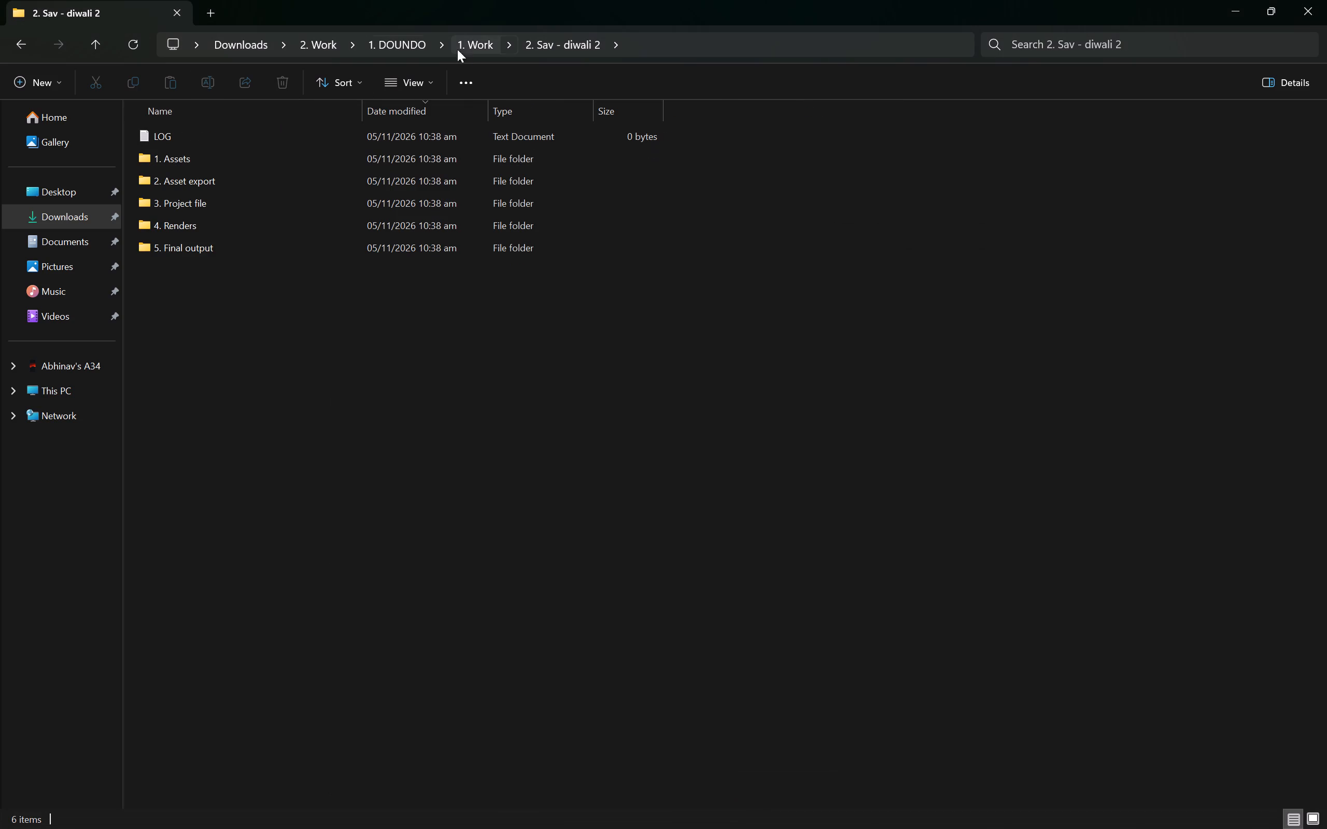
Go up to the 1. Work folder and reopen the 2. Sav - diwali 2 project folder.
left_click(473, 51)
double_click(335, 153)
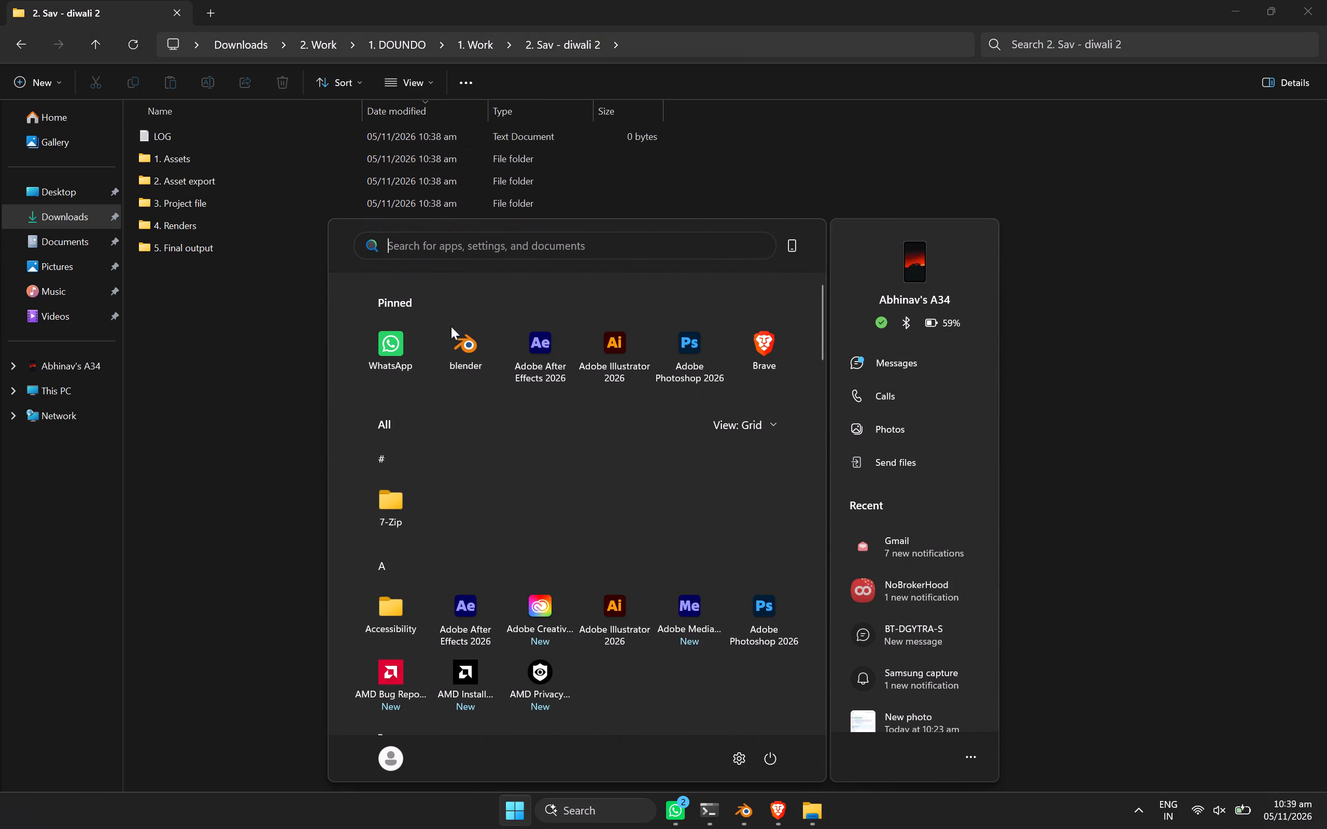
Launch Adobe Illustrator 2026.
left_click(628, 356)
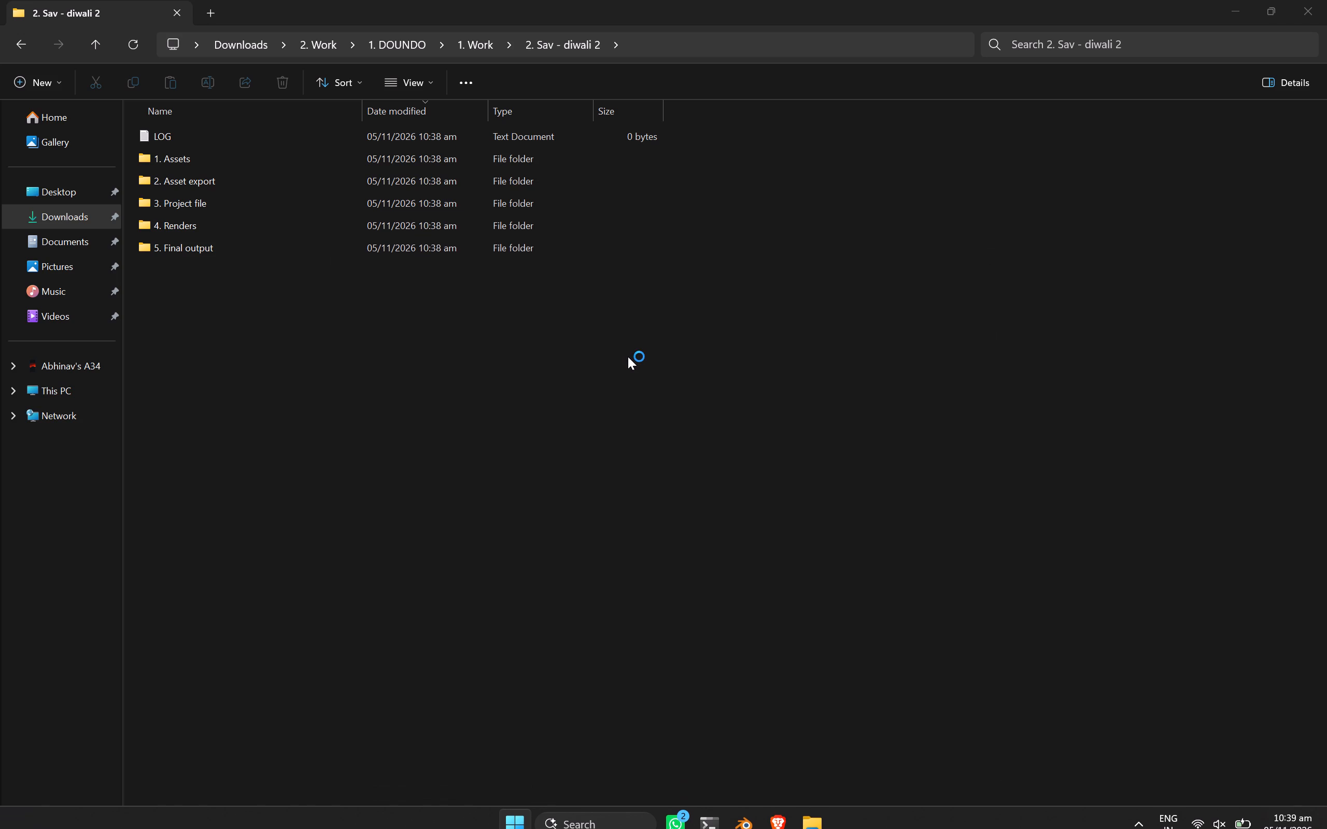
Bring up the overview of open windows to switch to another application.
key("alt+Tab")
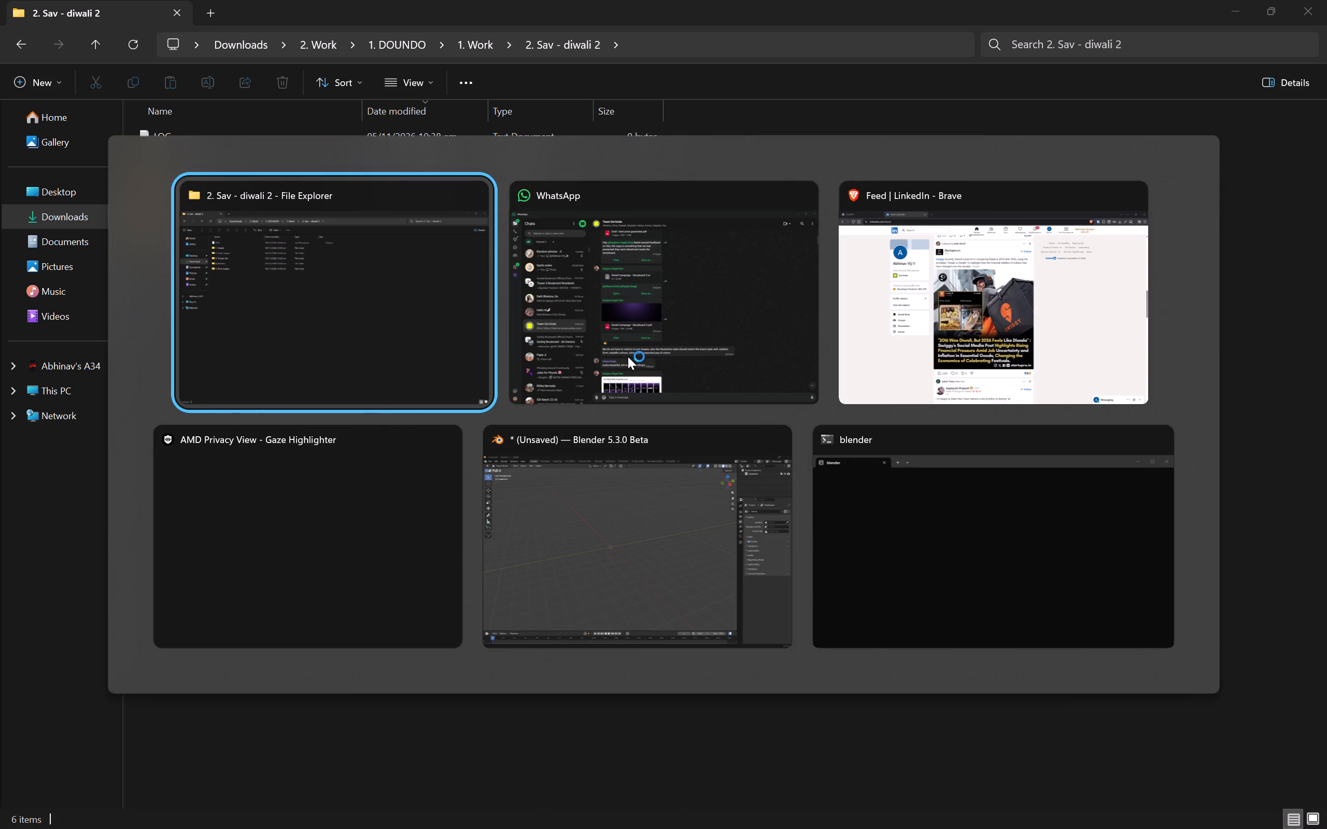
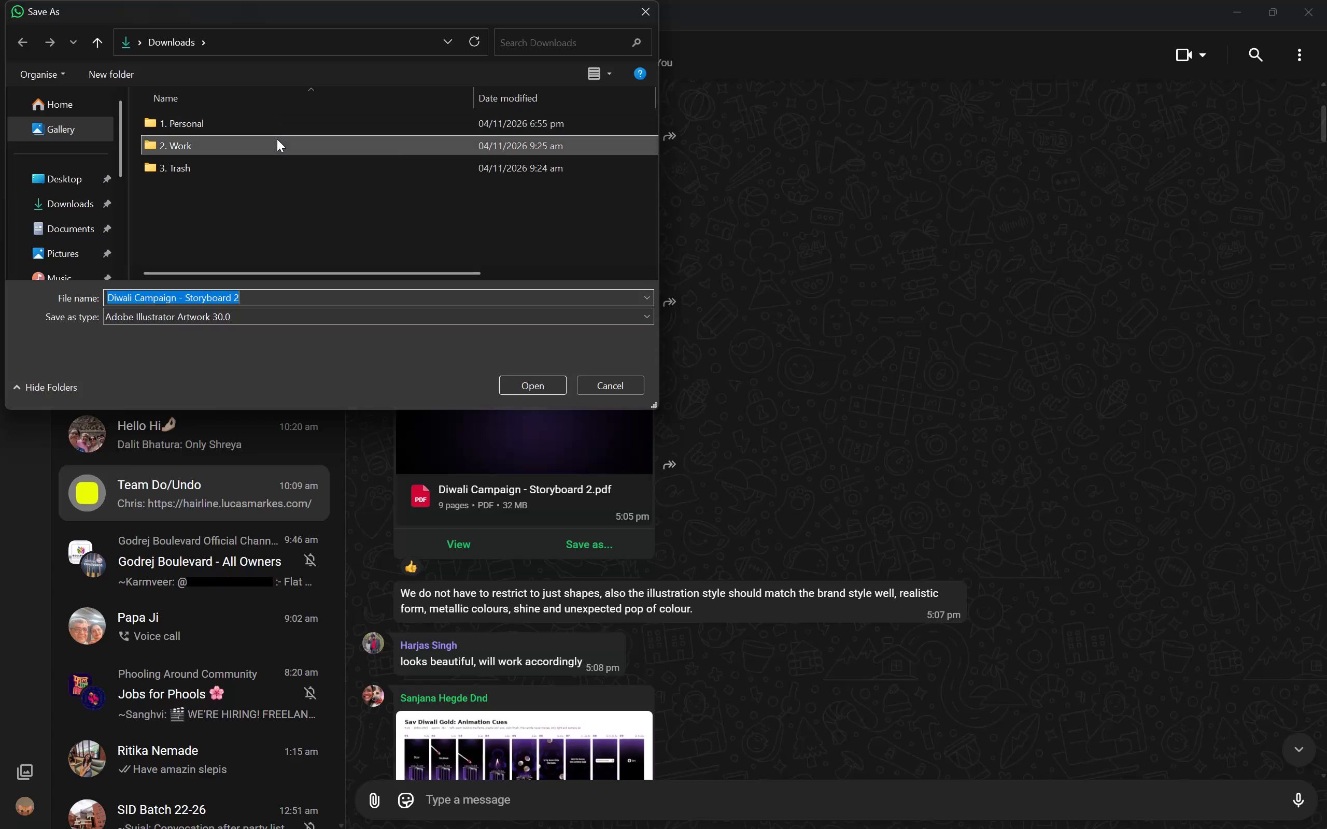
Browse the save location for Diwali Campaign - Storyboard 2 to the 1. Work folder within 2. Work > 1. DOUNDO.
triple_click(242, 120)
double_click(242, 120)
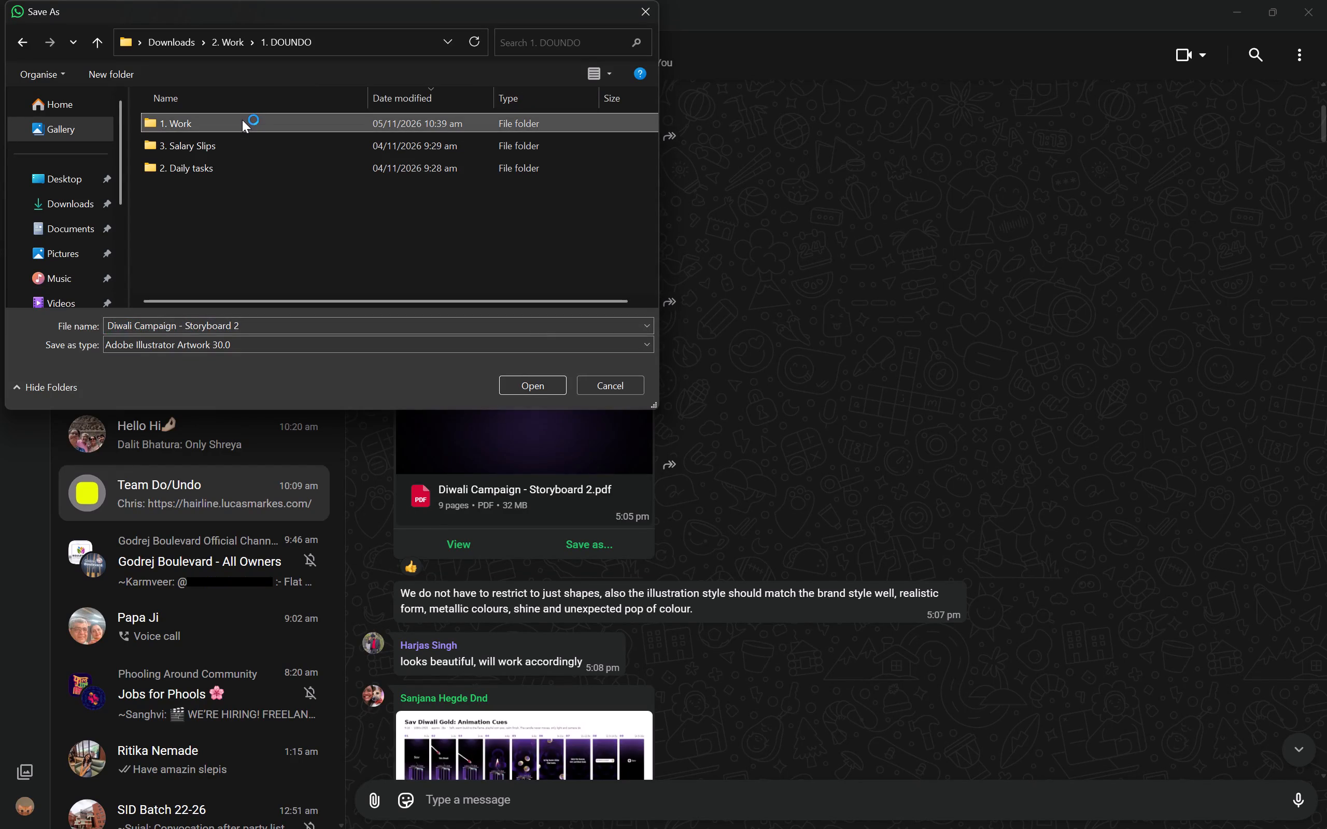
Browse the save location for Diwali Campaign - Storyboard 2 to the 1. Assets folder within 1. Work > 2. Sav - diwali 2.
double_click(242, 120)
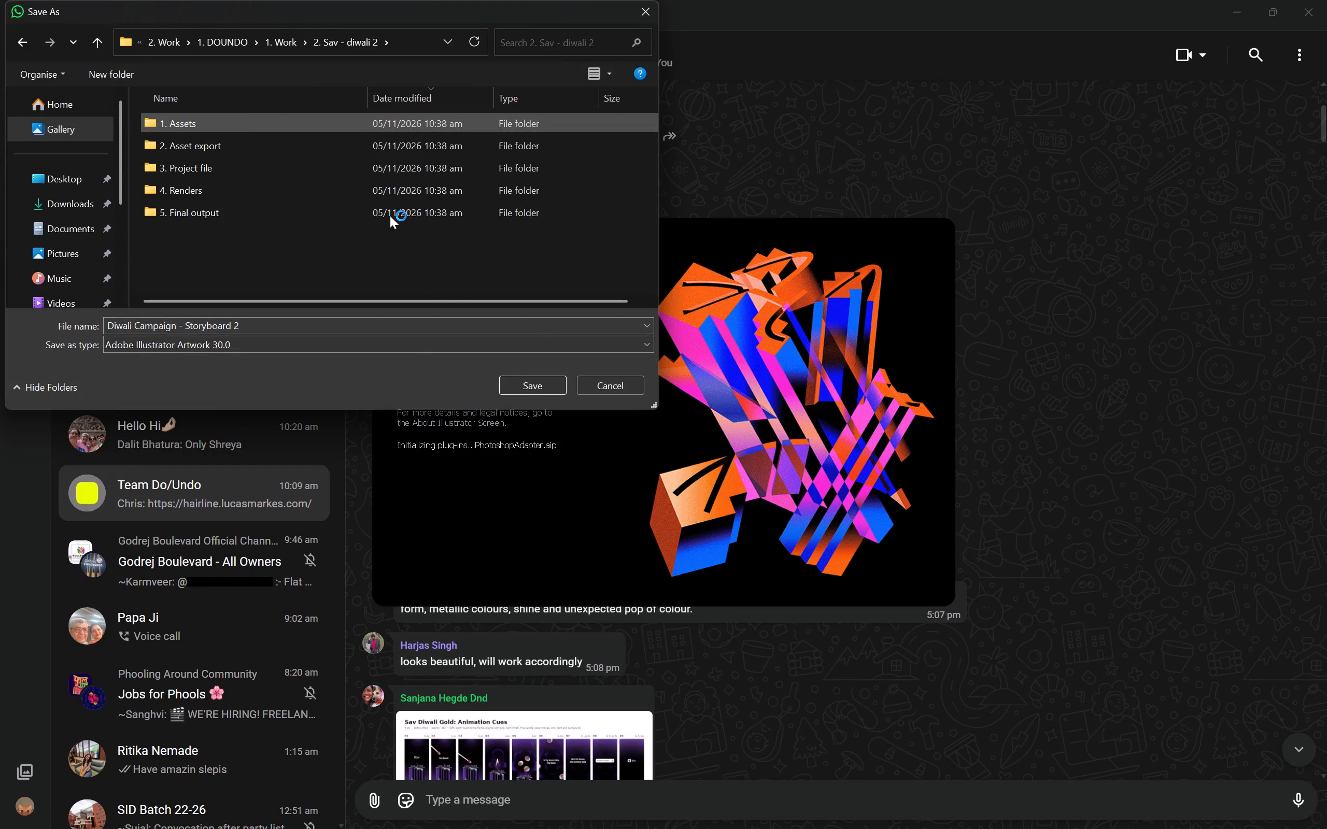
double_click(247, 119)
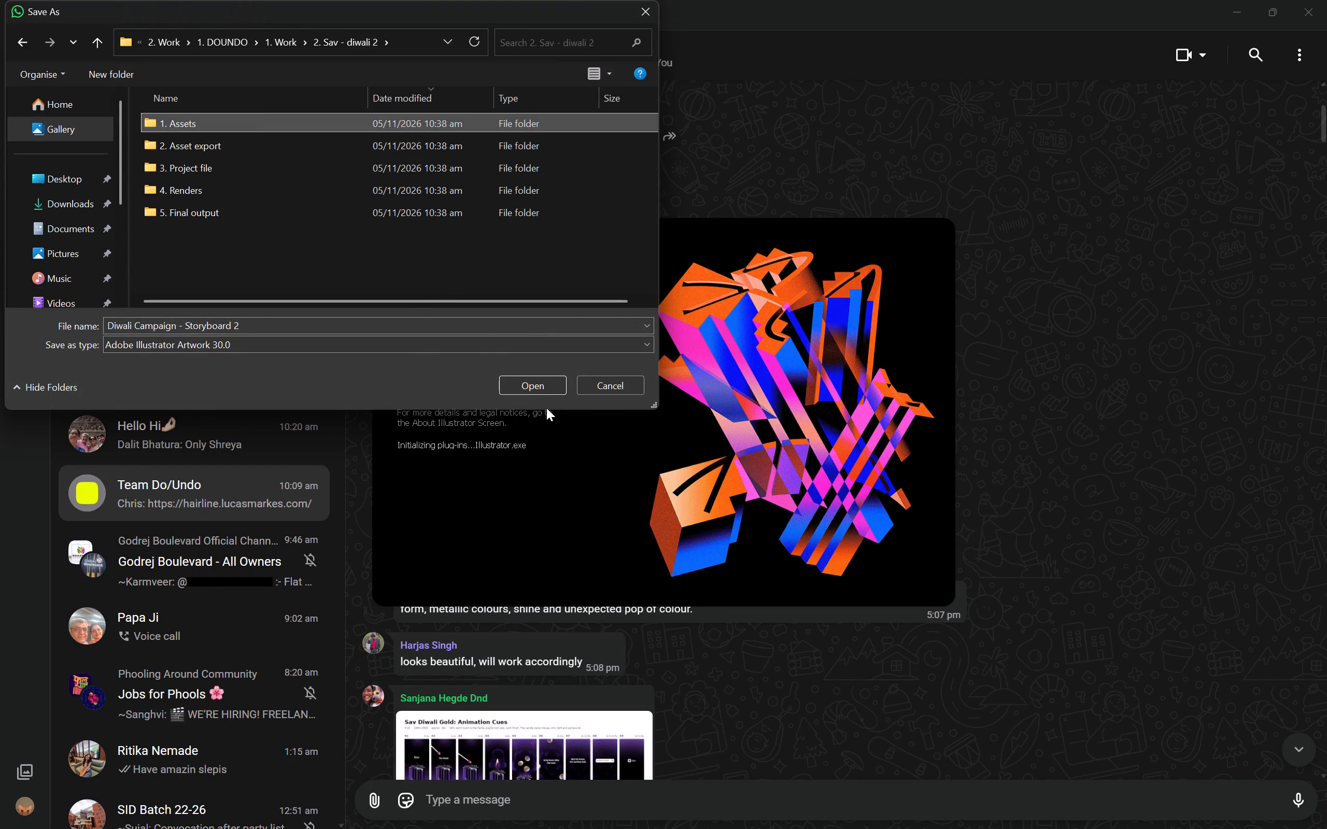
key("F5")
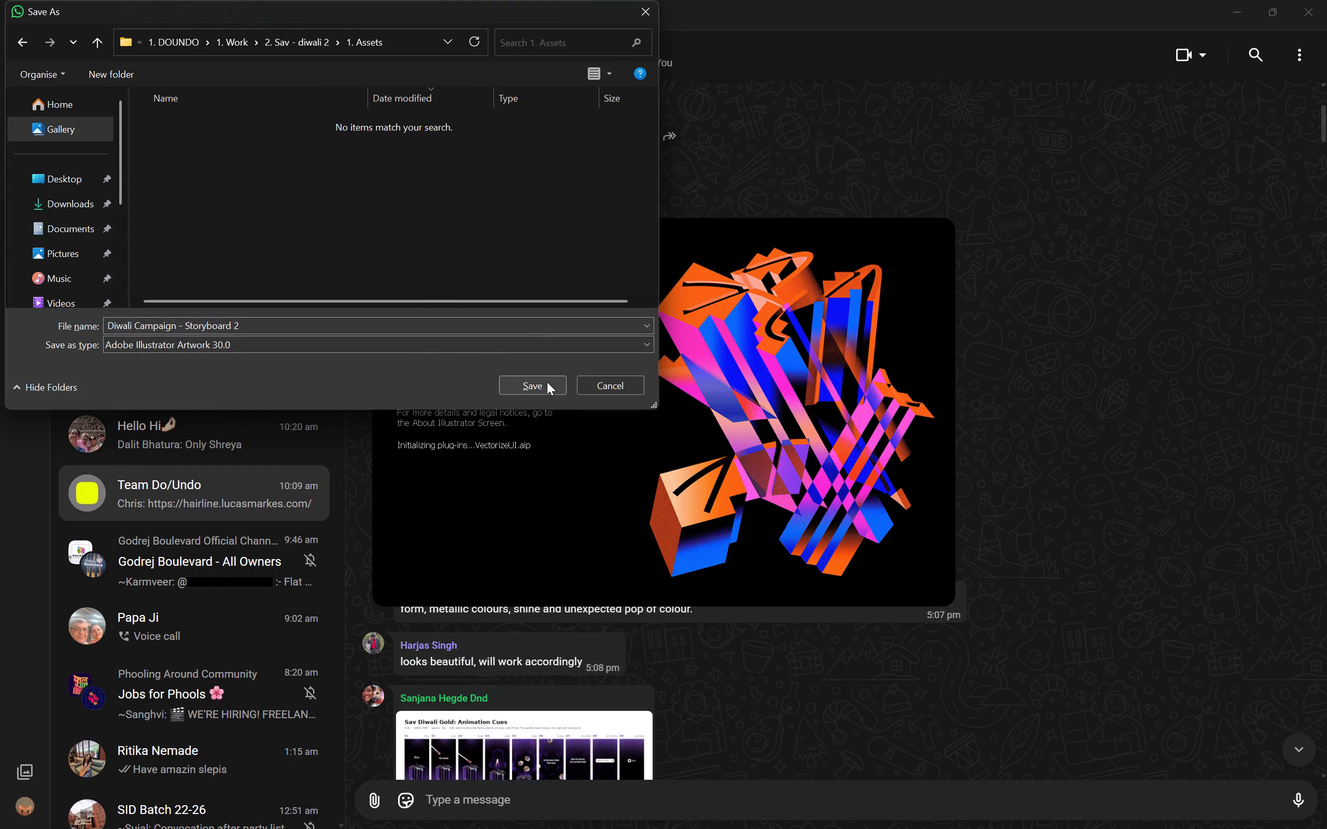
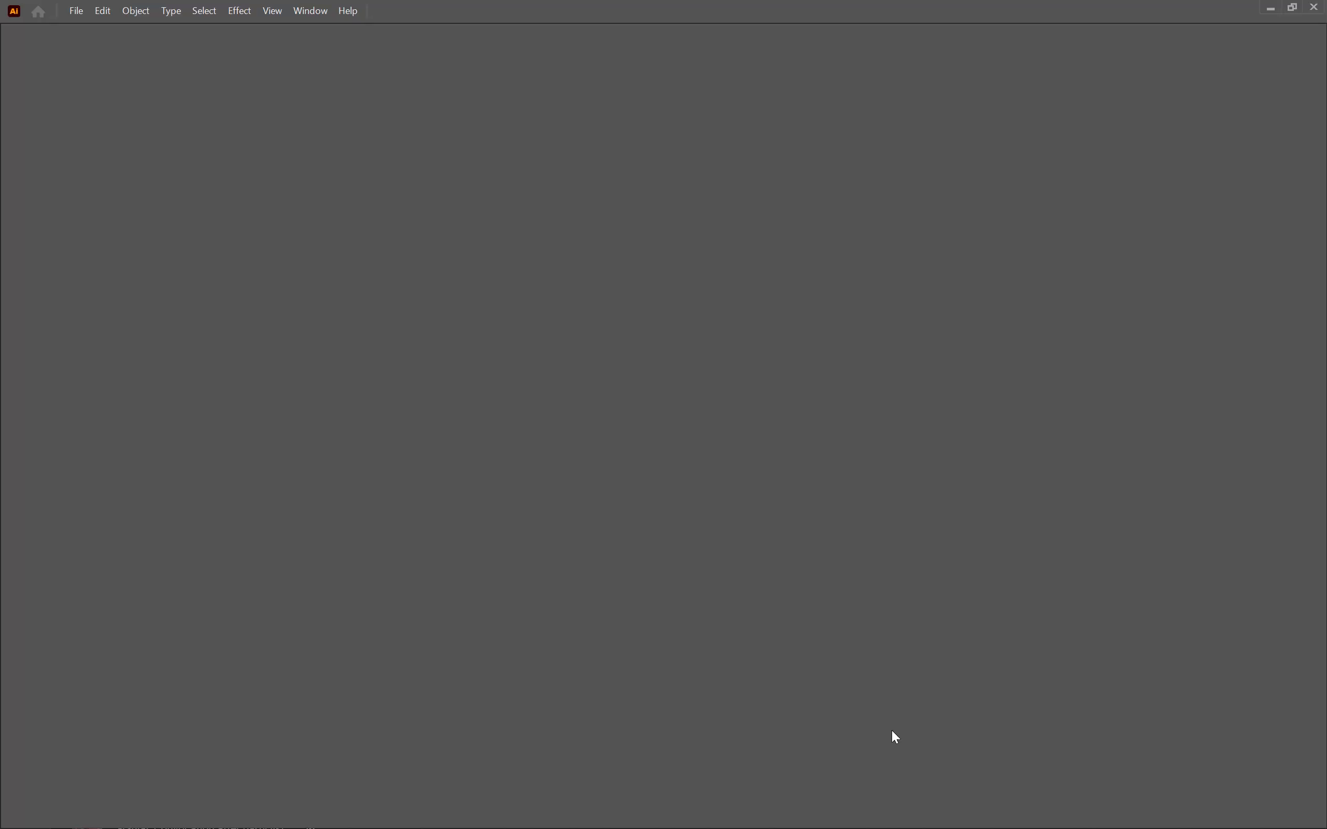
Bring up the overview of open windows to switch away from Adobe Illustrator 2026.
key("alt+Tab")
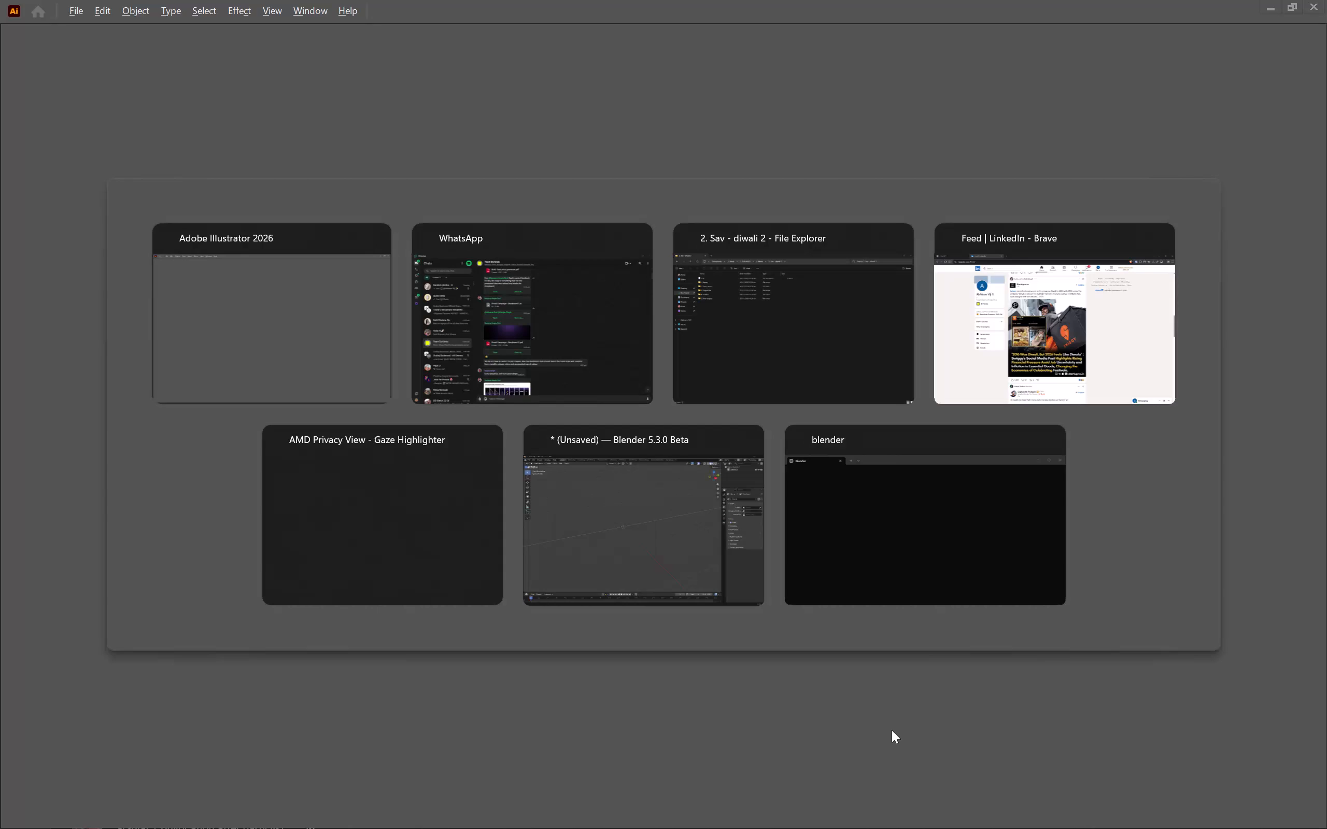
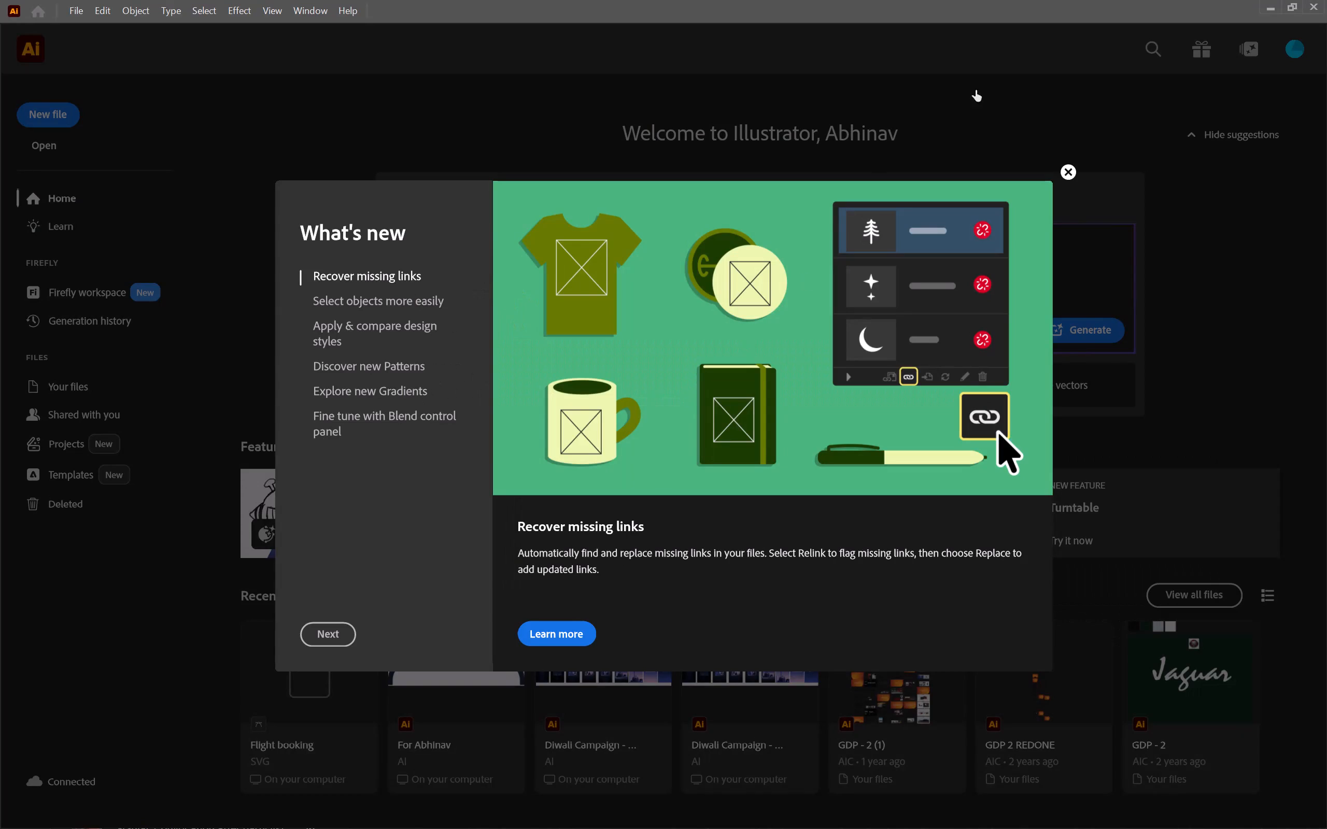
Dismiss the What's new introduction and bring up the file browser for opening an existing file.
left_click(1071, 175)
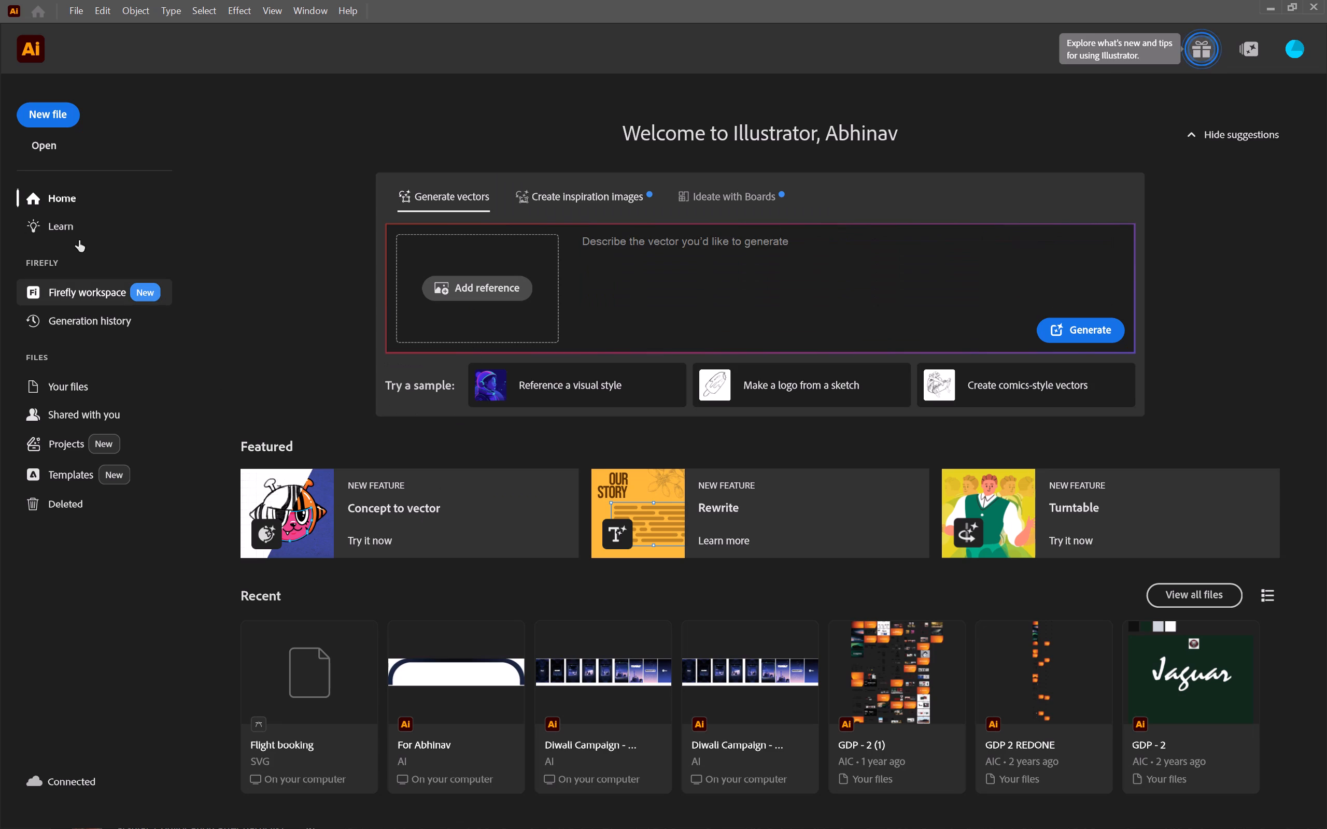
left_click(37, 141)
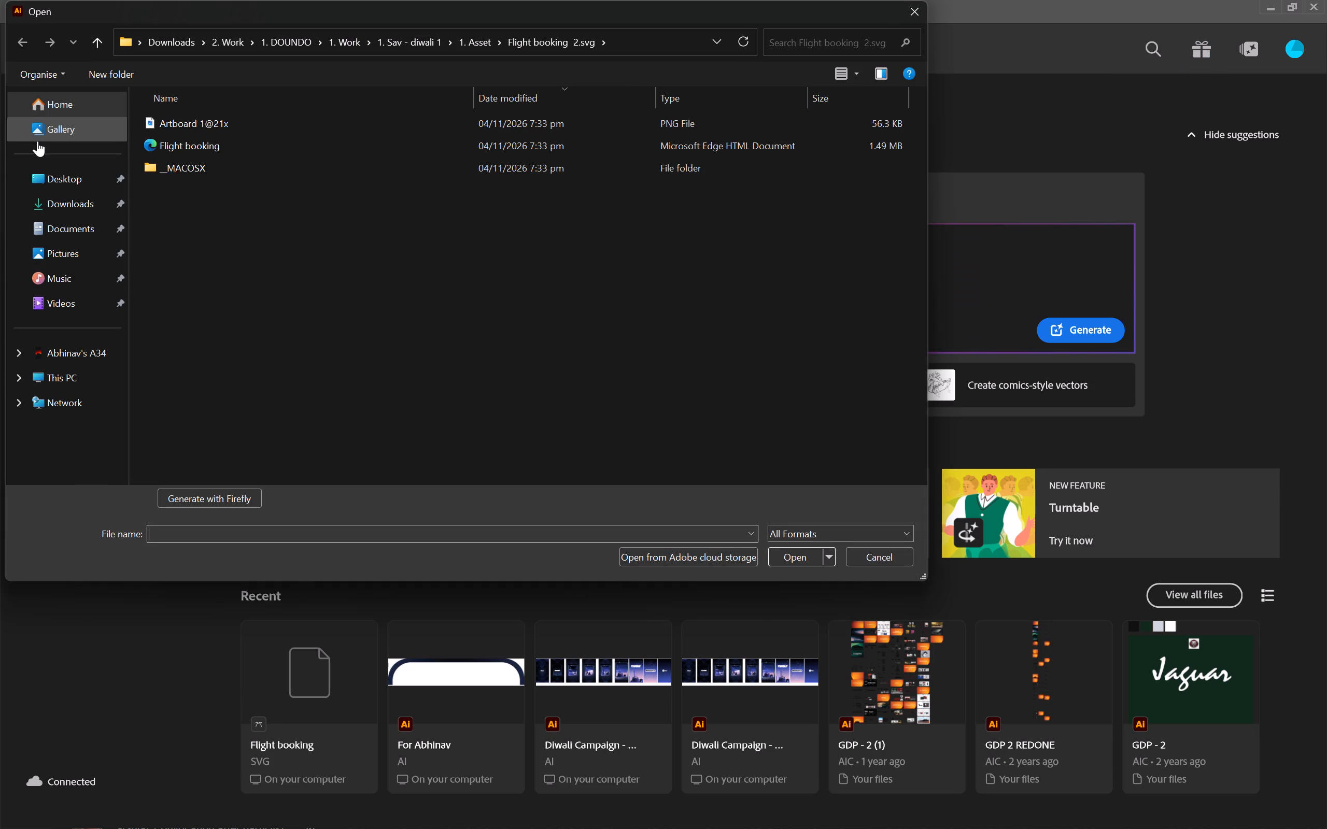
Open the Diwali Campaign - Storyboard 2 file from 1. Work > 2. Sav - diwali 2 > 1. Assets.
left_click(360, 41)
double_click(326, 121)
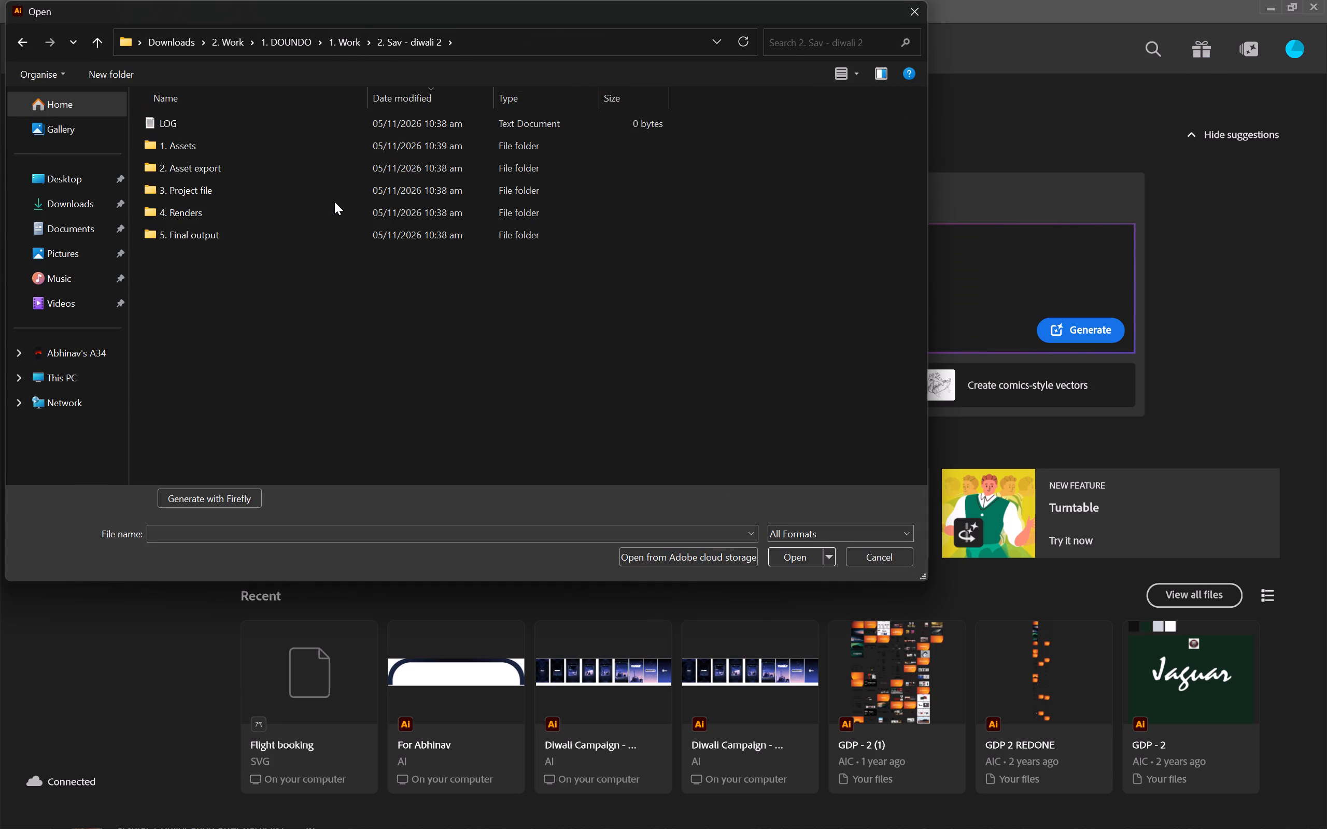
double_click(331, 152)
double_click(330, 130)
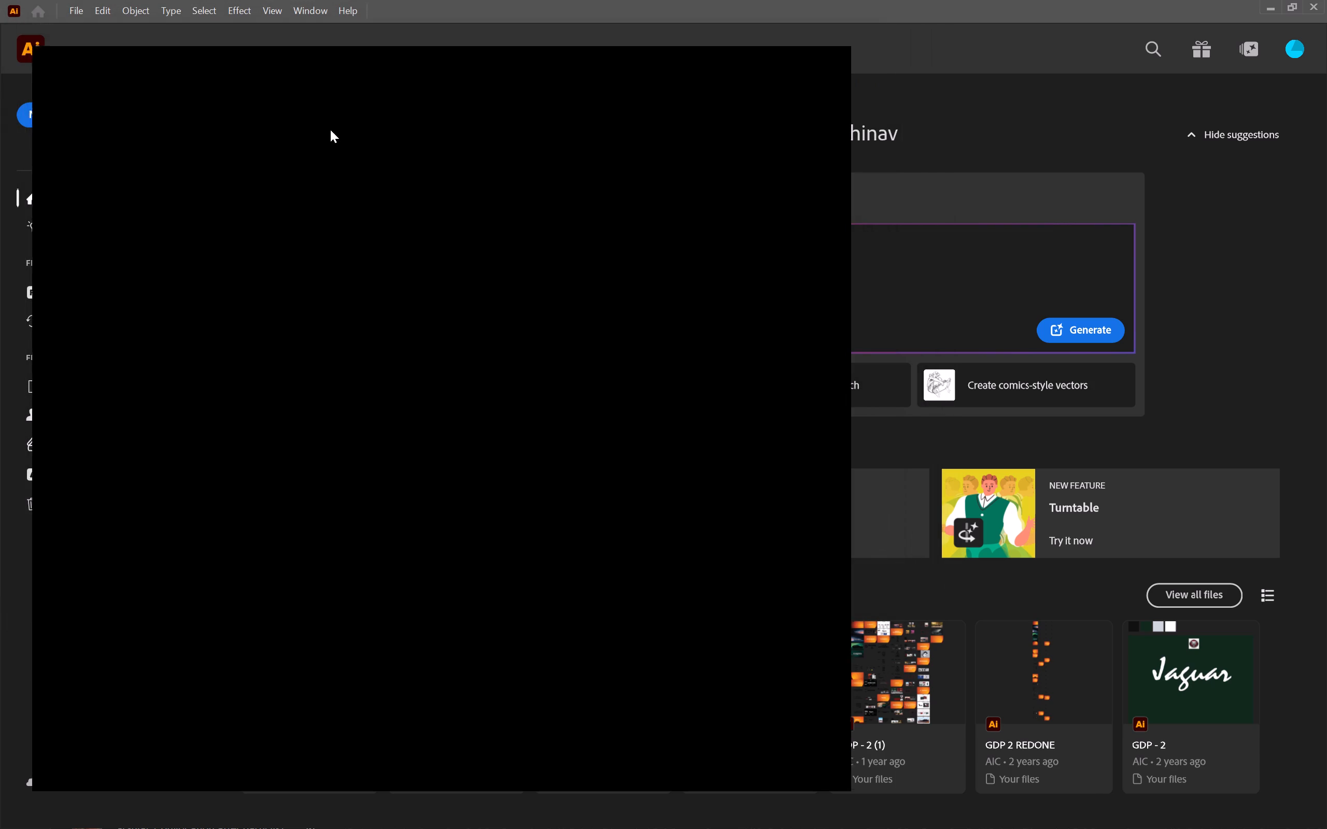
Look over the opening storyboard artboards, examining the Sav and This Diwali frames up close.
scroll(426, 409, "right", 5)
scroll(426, 409, "up", 1)
scroll(426, 409, "right", 7)
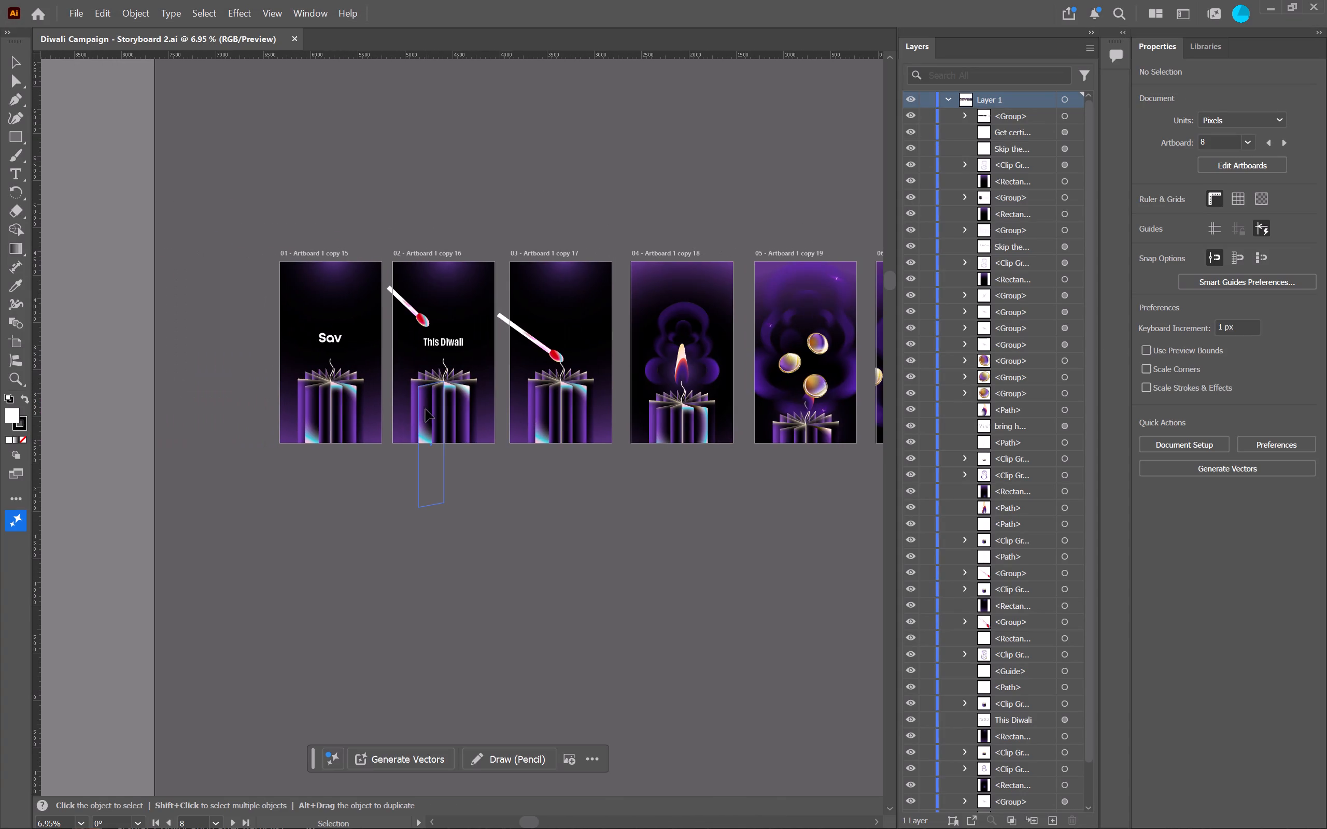
scroll(334, 399, "up", 1, "ctrl")
scroll(334, 399, "up", 1)
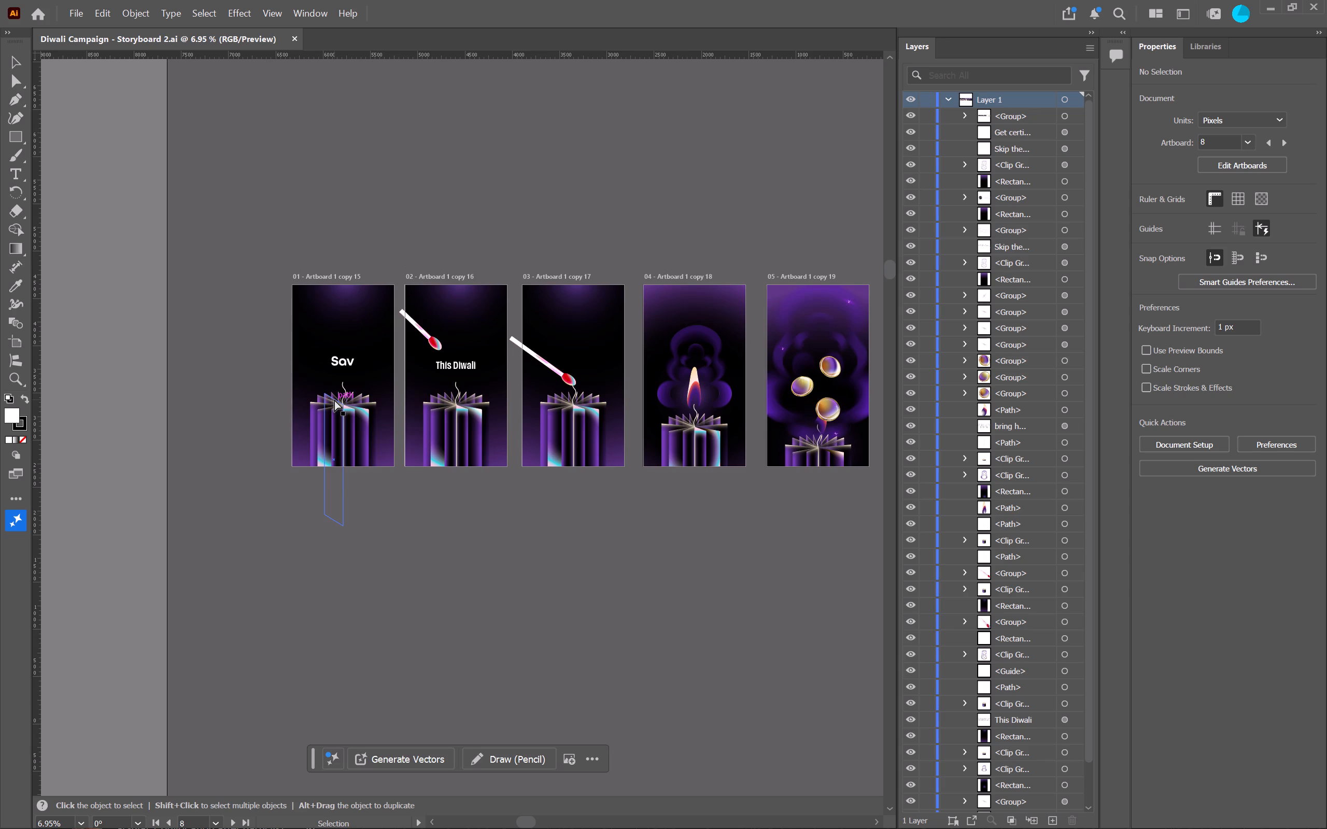
key("ctrl+plus")
key("ctrl+plus")
key("ctrl+plus")
key("ctrl+plus")
key("ctrl+plus")
scroll(334, 399, "right", 6)
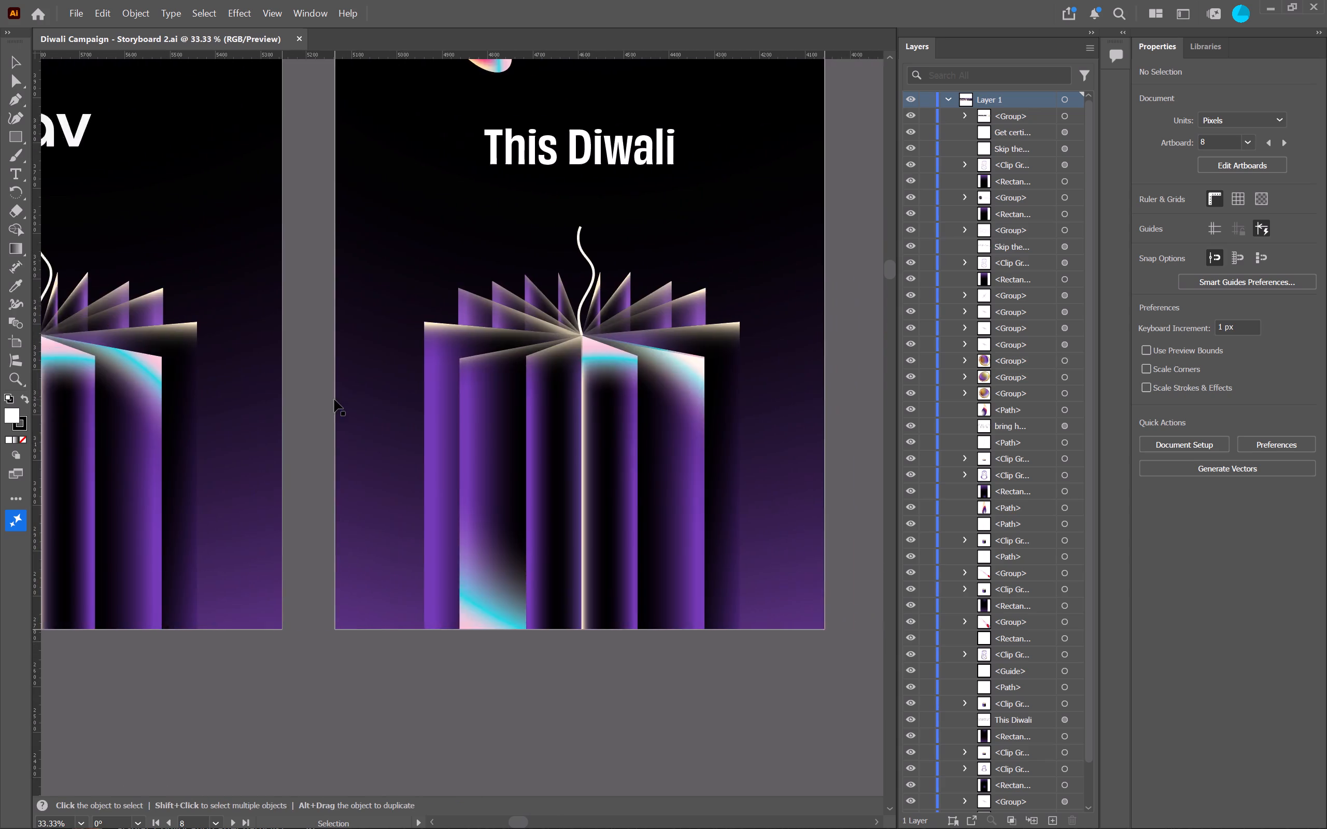
scroll(334, 399, "right", 5)
Inspect how the firecracker on the Sav artboard is built by selecting its whole clip group and a single front panel path.
left_click(306, 406)
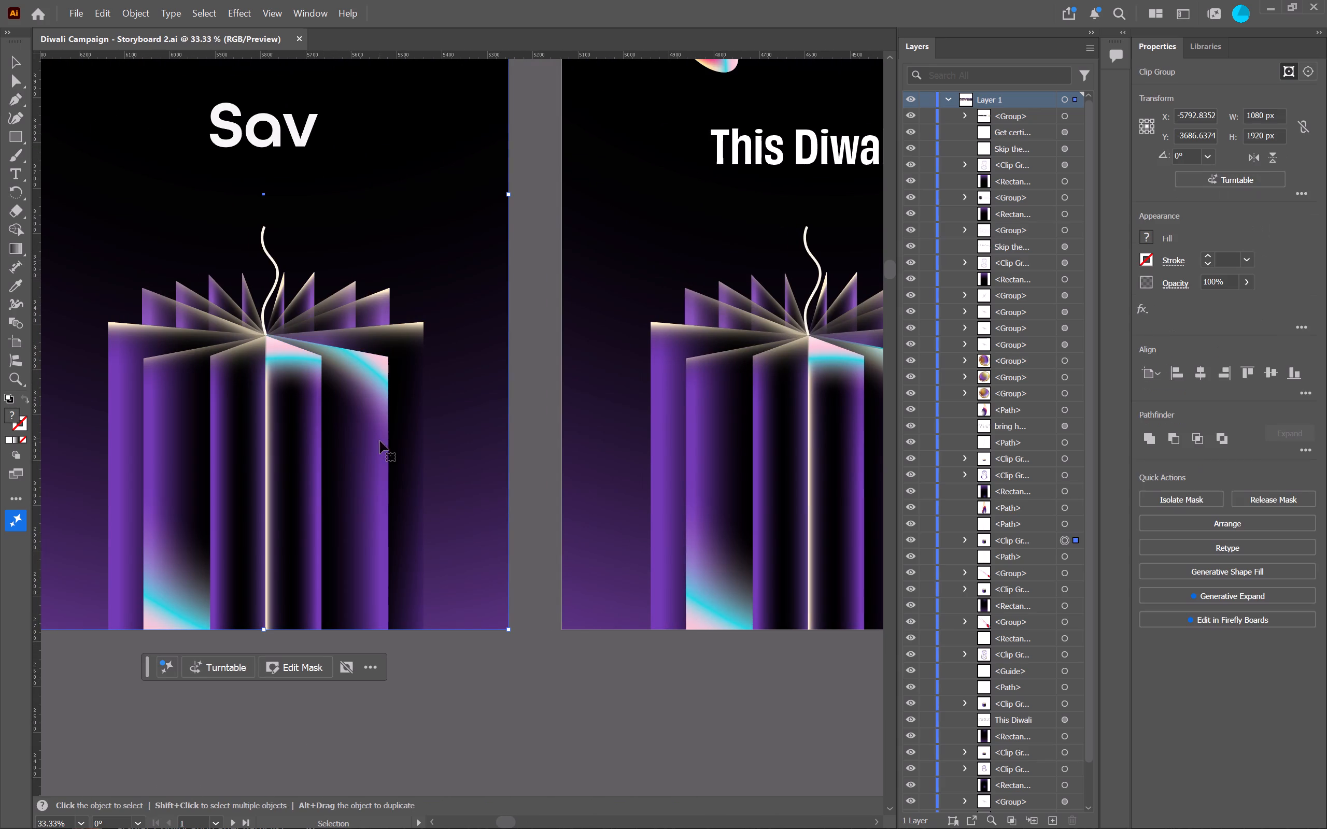
left_click(428, 780)
key("a")
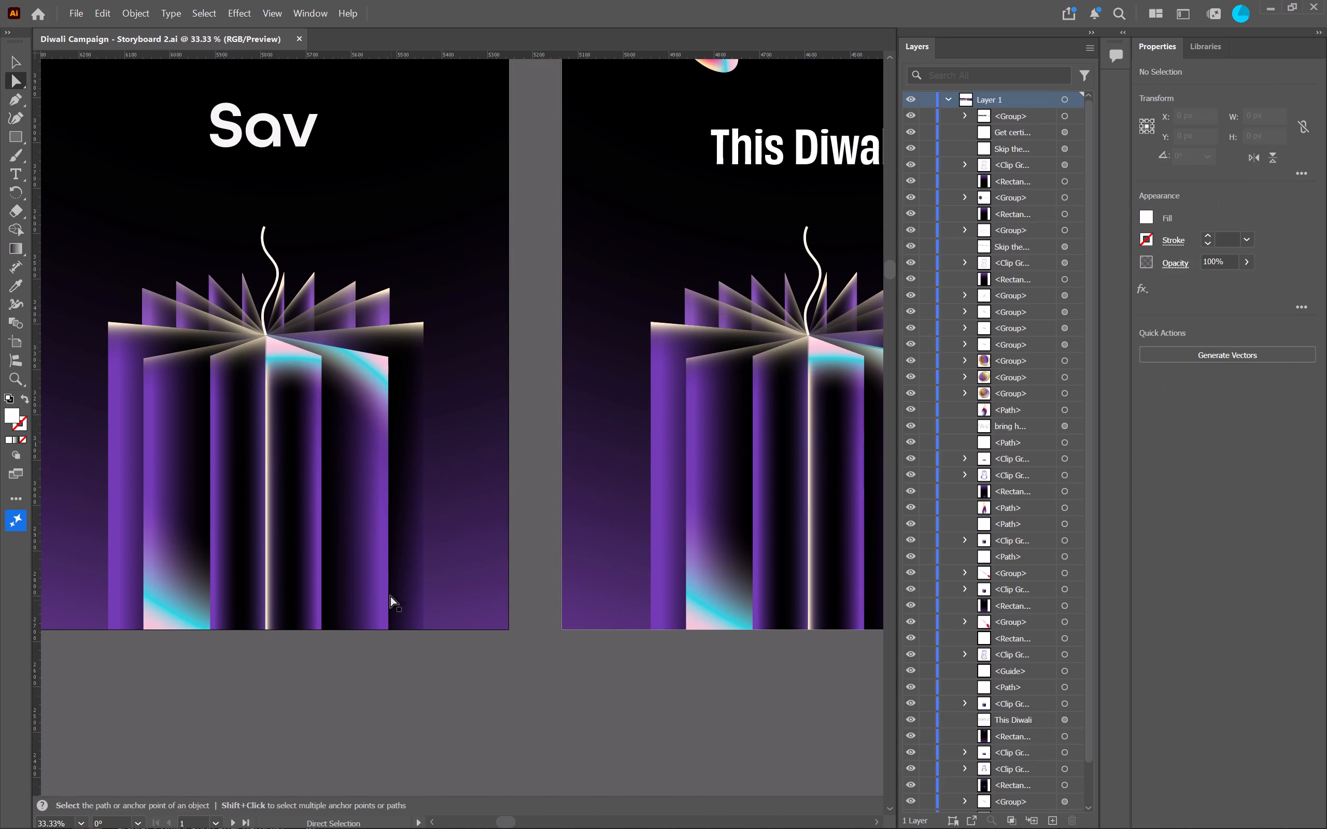
key("v")
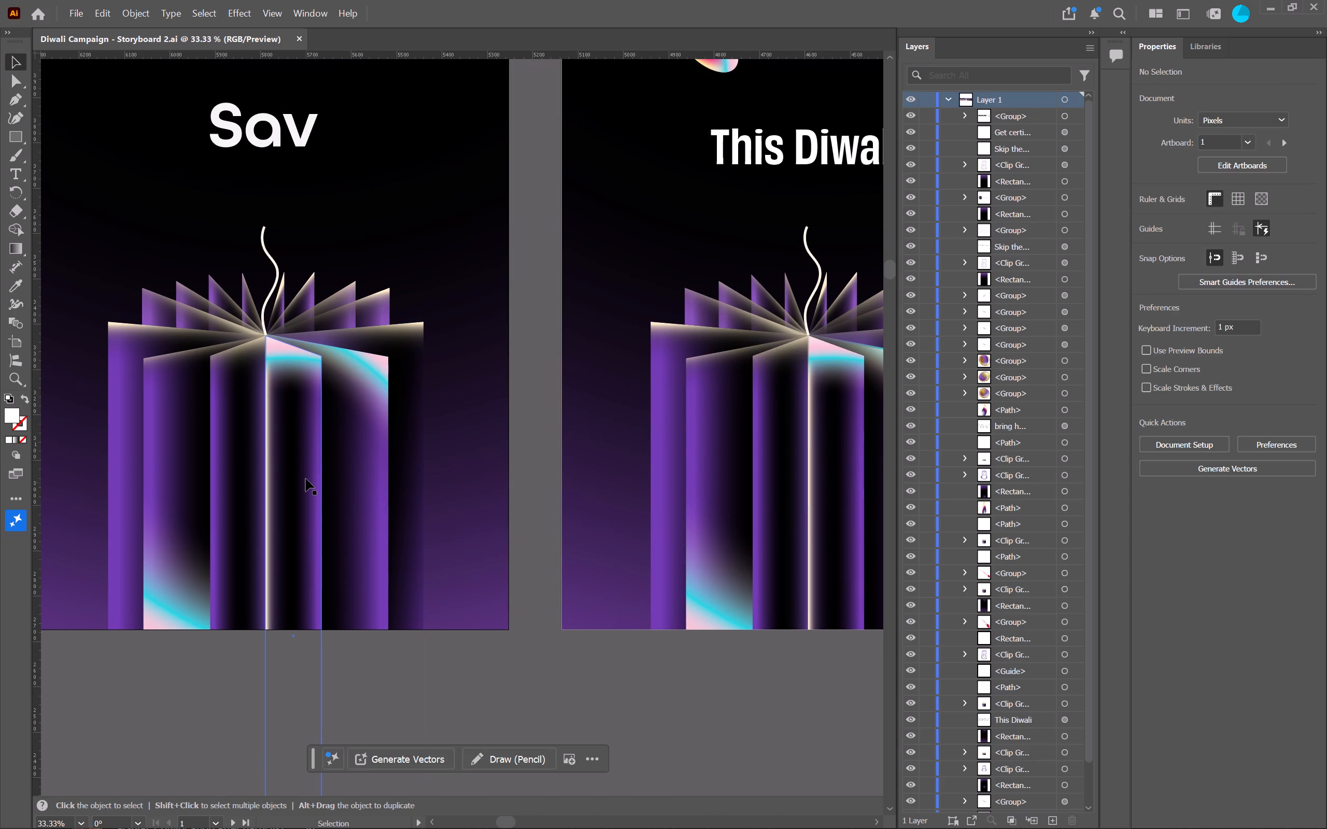
left_click(307, 484)
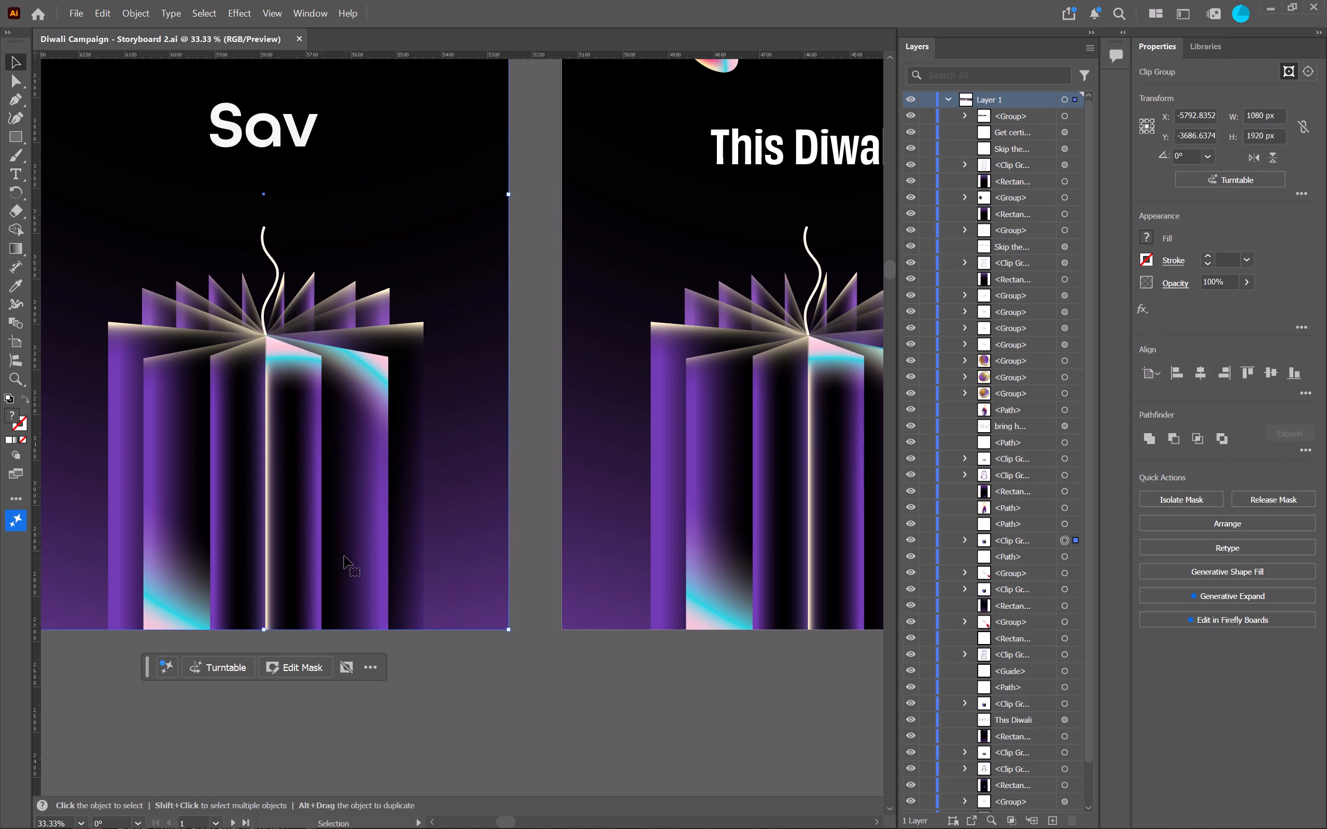
key("a")
left_click(372, 708)
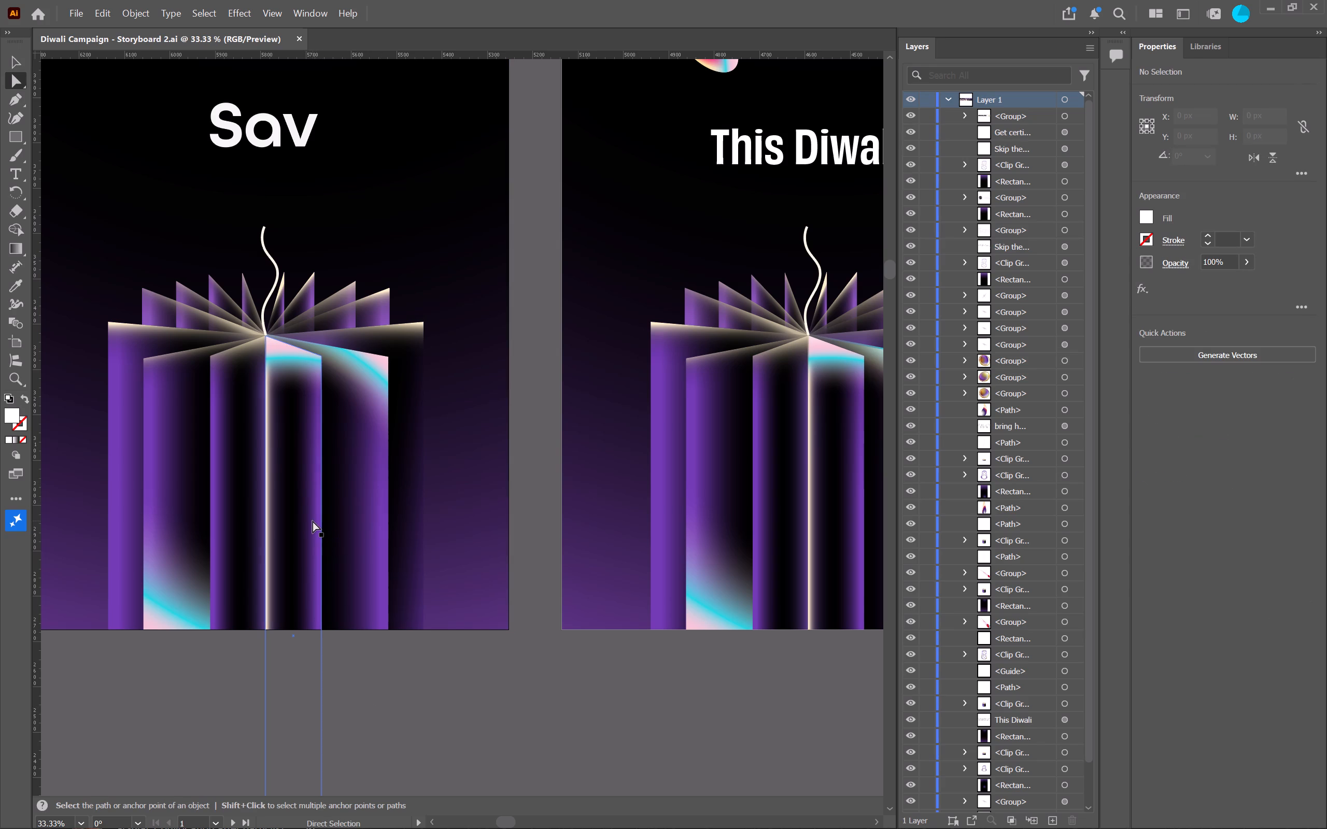
left_click(300, 480)
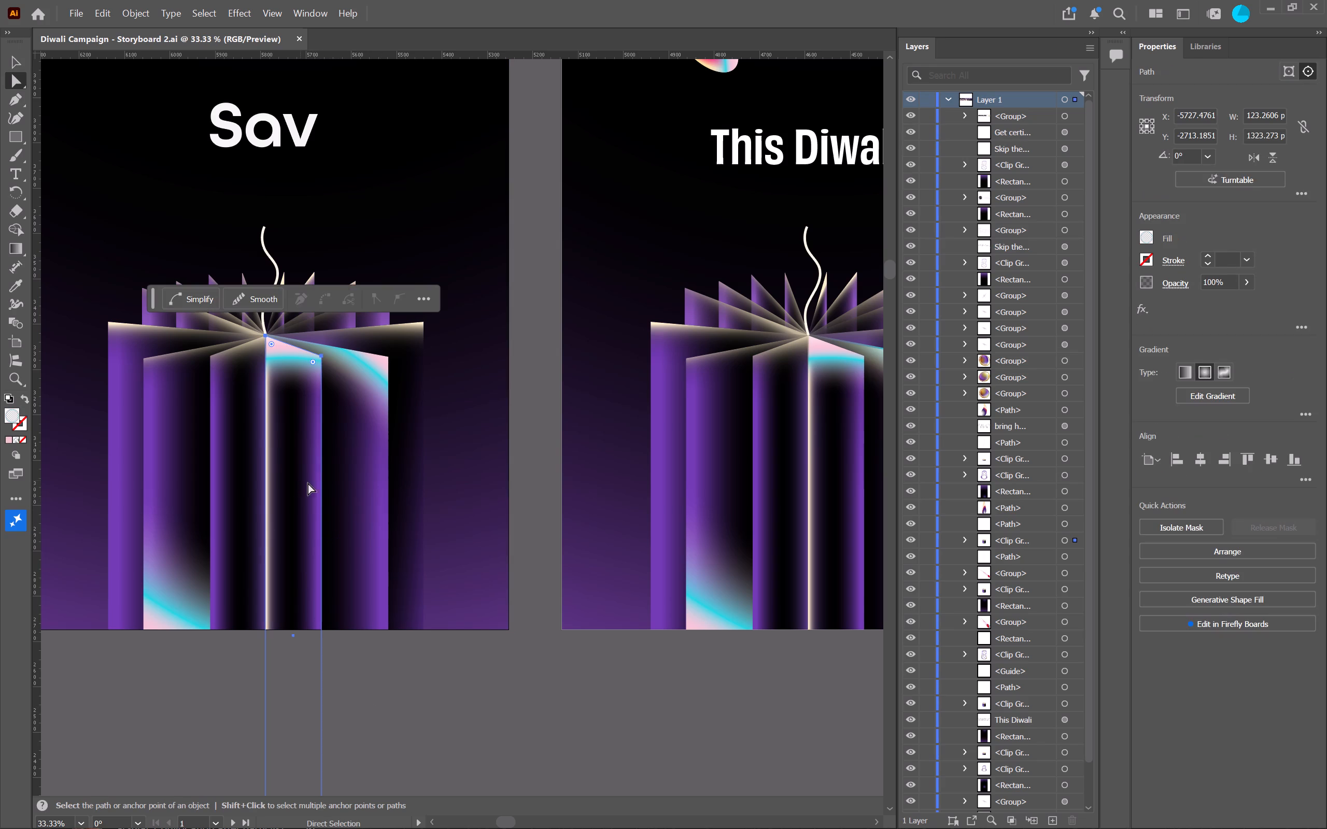
Expand the Sav firecracker's clip group down to its individual paths and check a front panel path by hiding and reshowing it.
scroll(1013, 509, "down", 1)
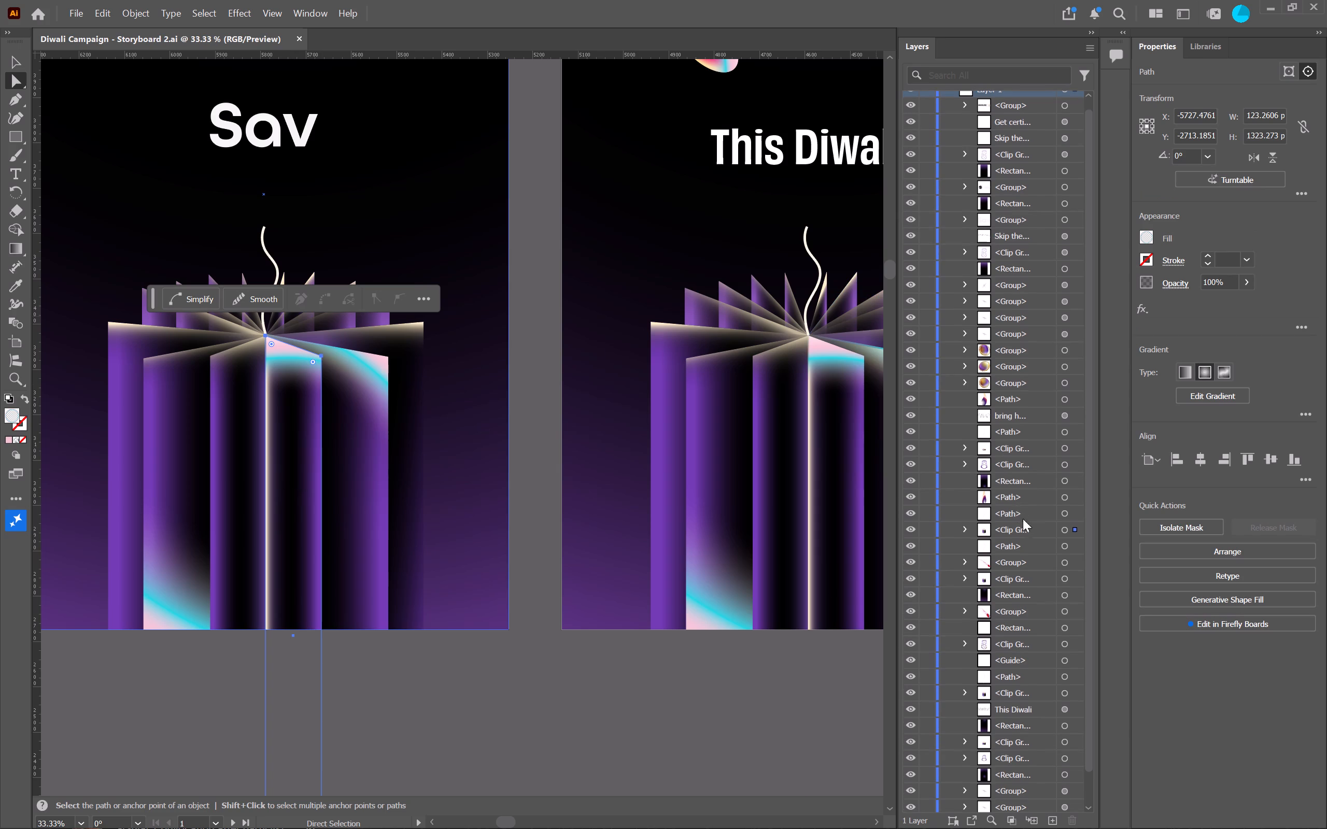
left_click(1063, 528)
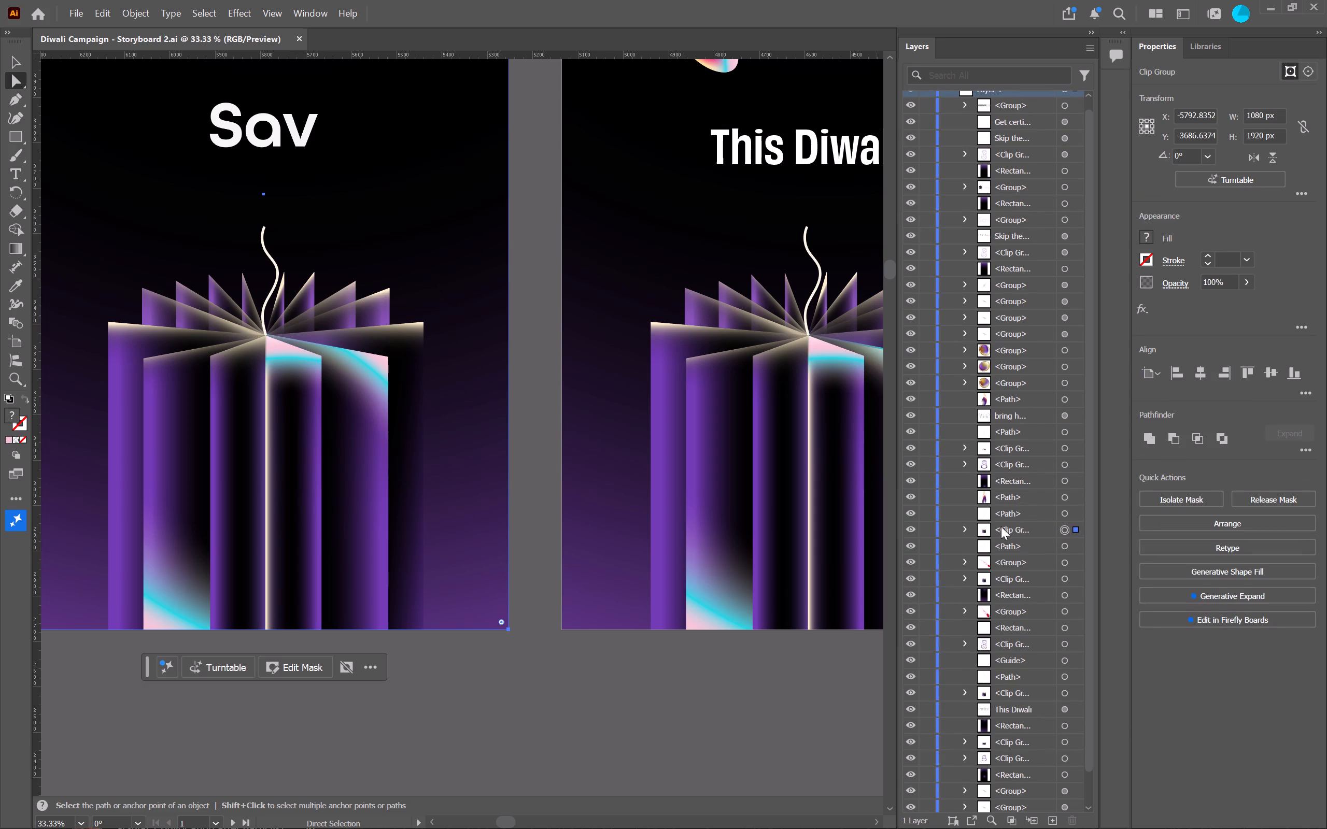
left_click(967, 530)
left_click(985, 560)
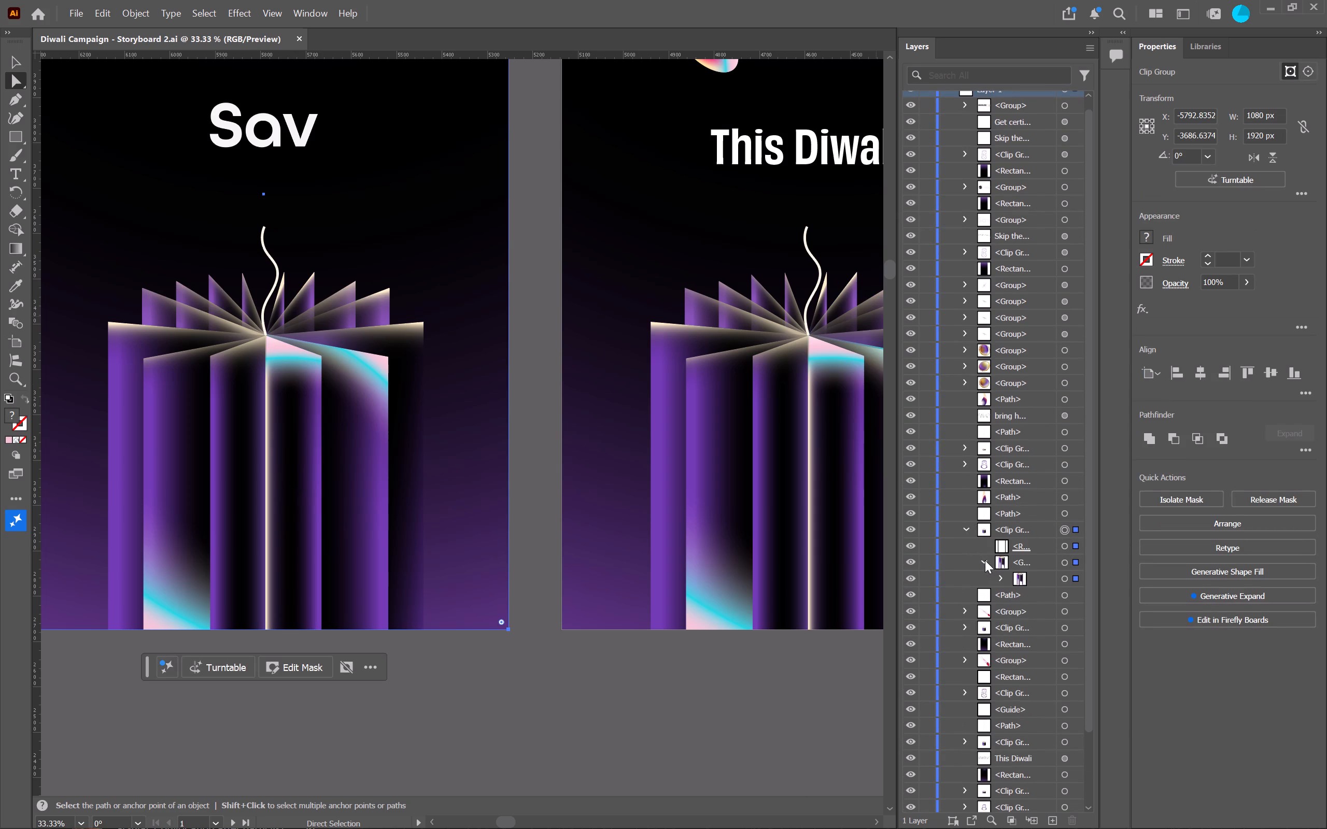
left_click(1006, 576)
left_click(1067, 595)
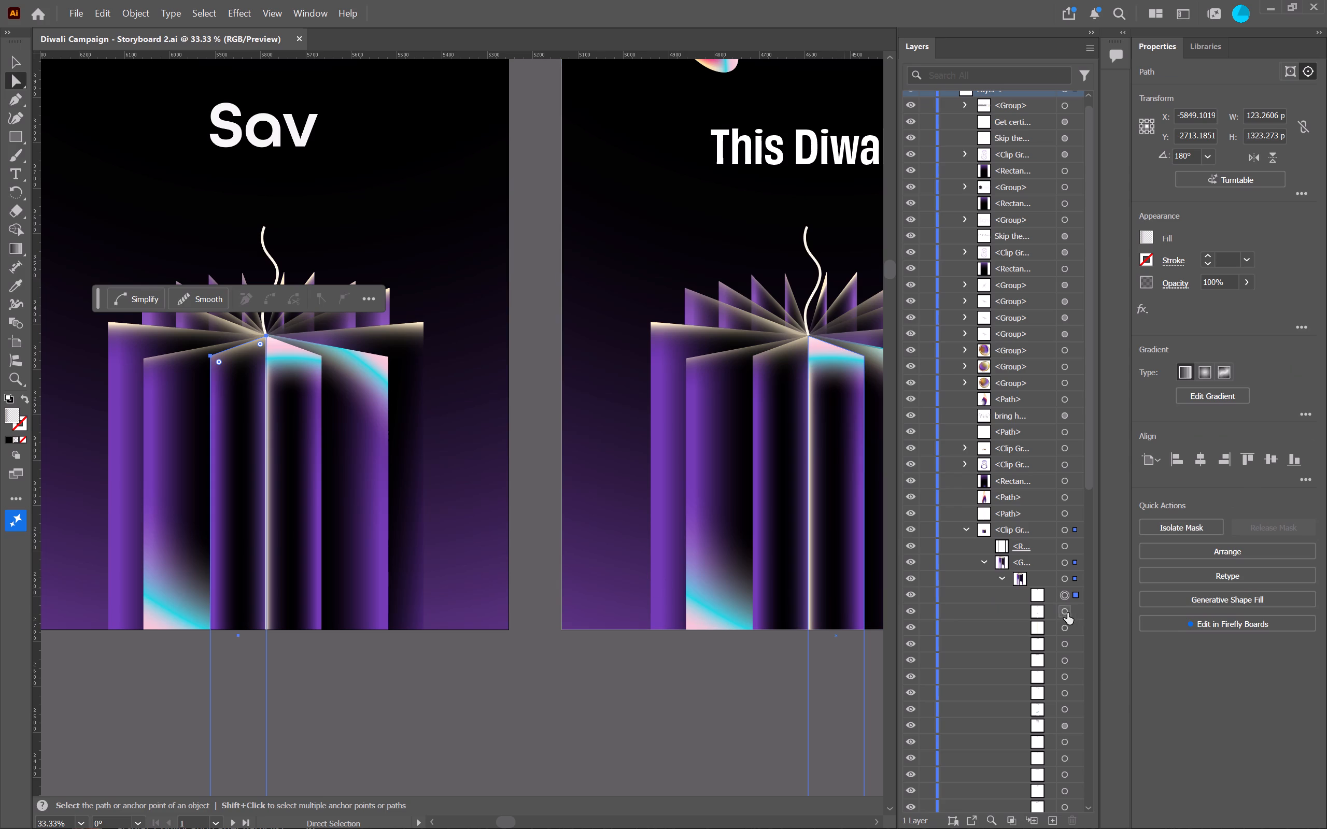
left_click(1067, 613)
left_click(916, 610)
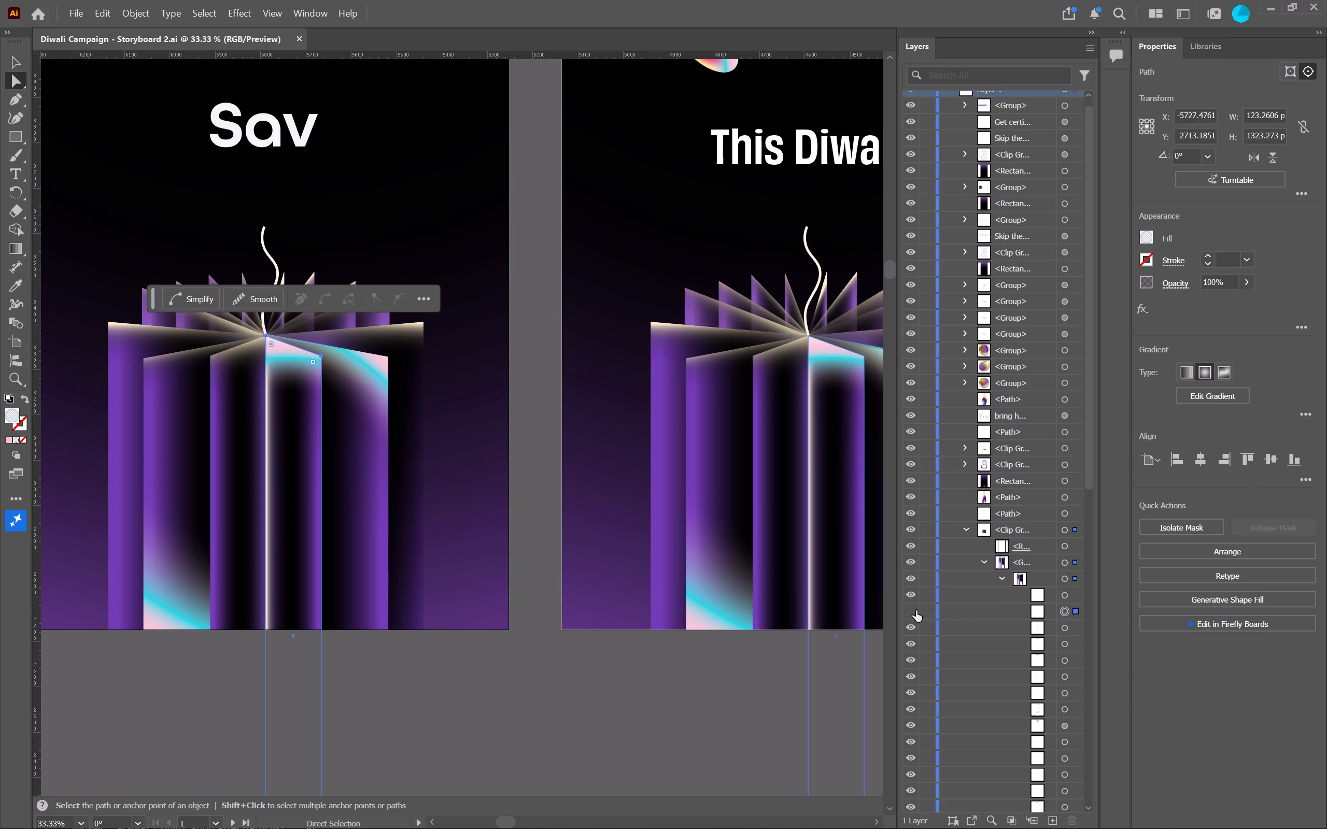
left_click(916, 610)
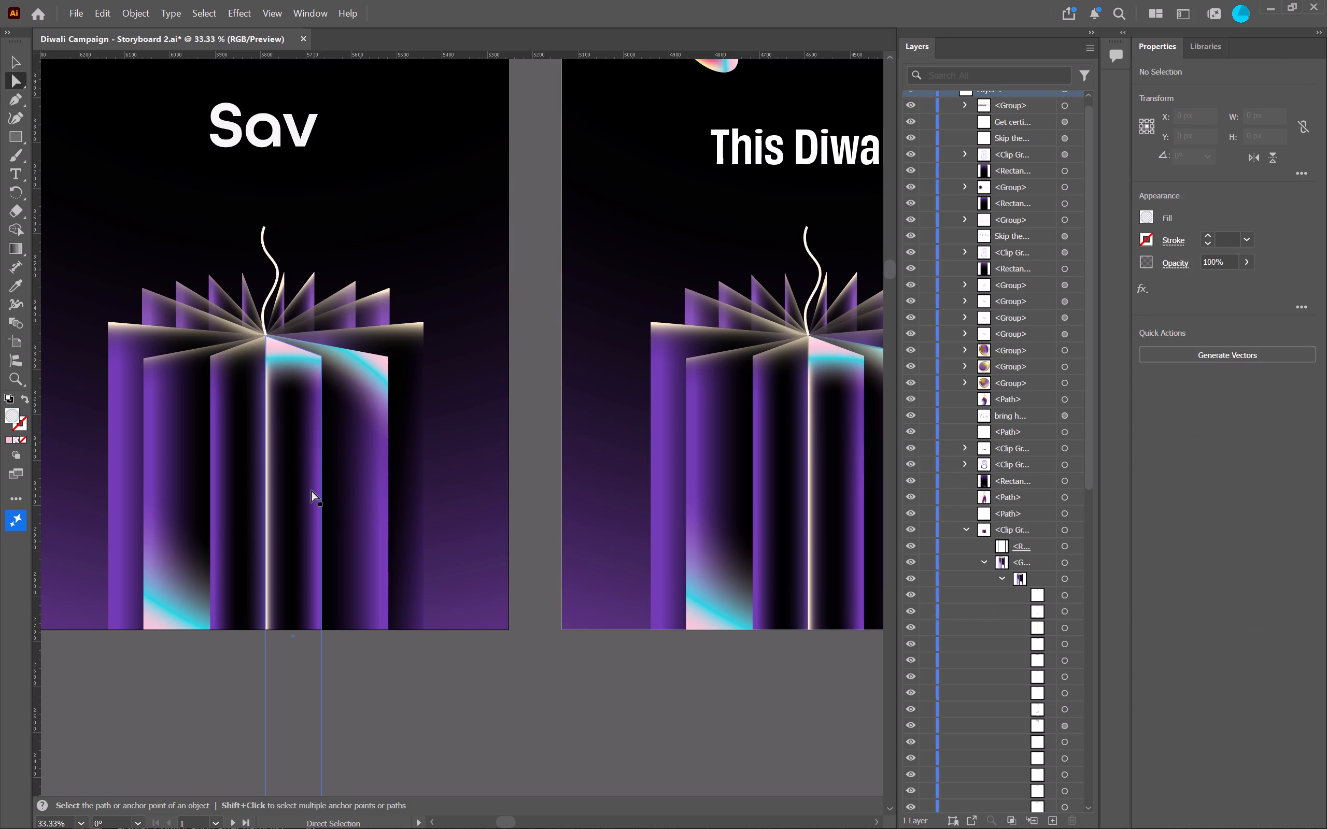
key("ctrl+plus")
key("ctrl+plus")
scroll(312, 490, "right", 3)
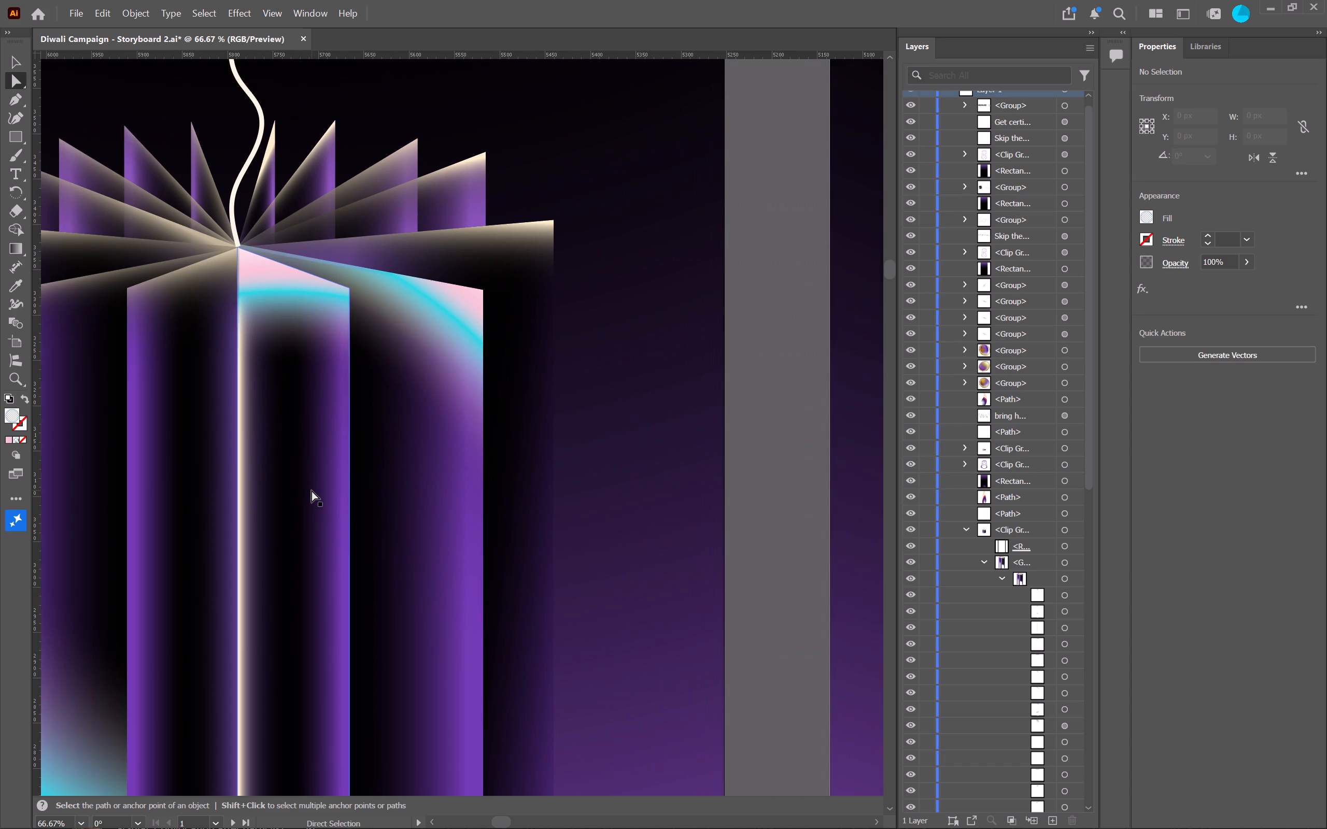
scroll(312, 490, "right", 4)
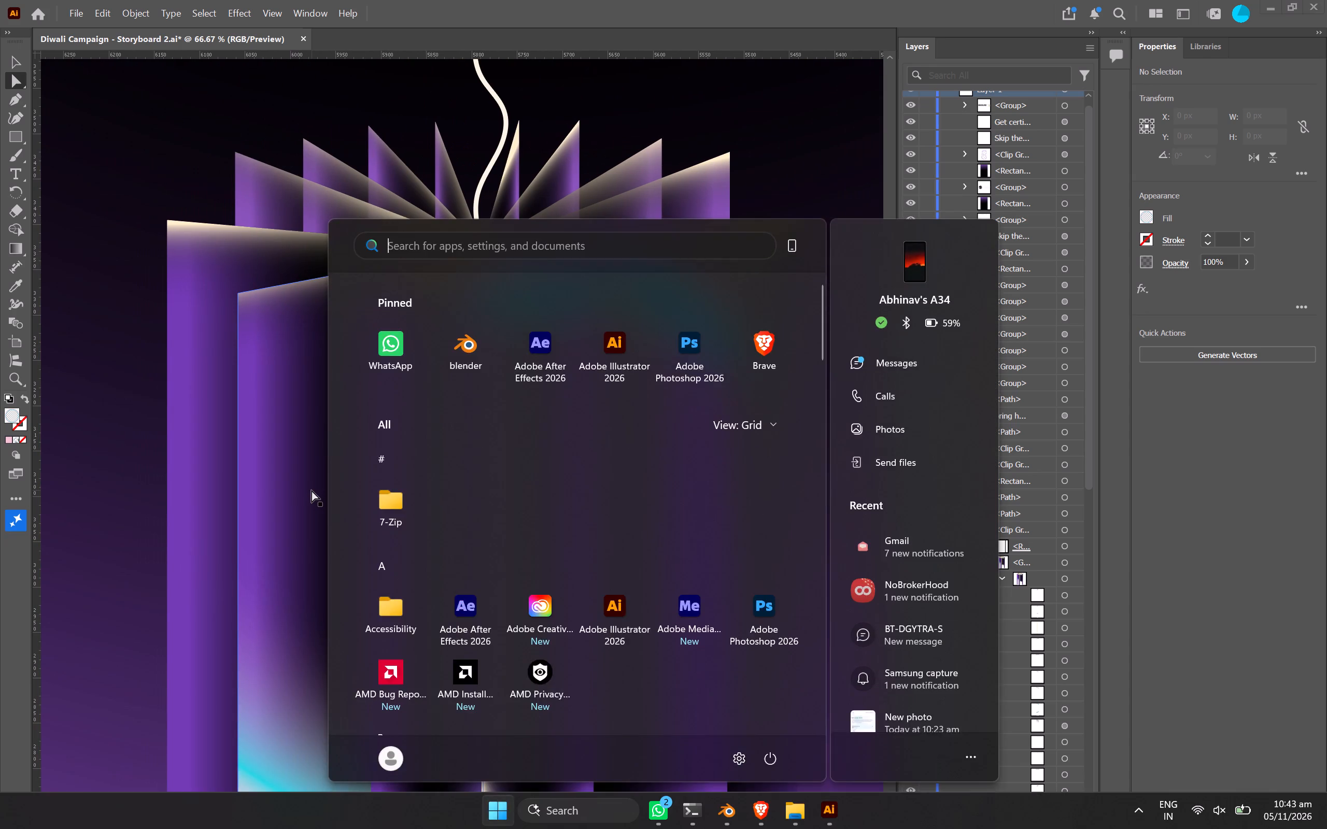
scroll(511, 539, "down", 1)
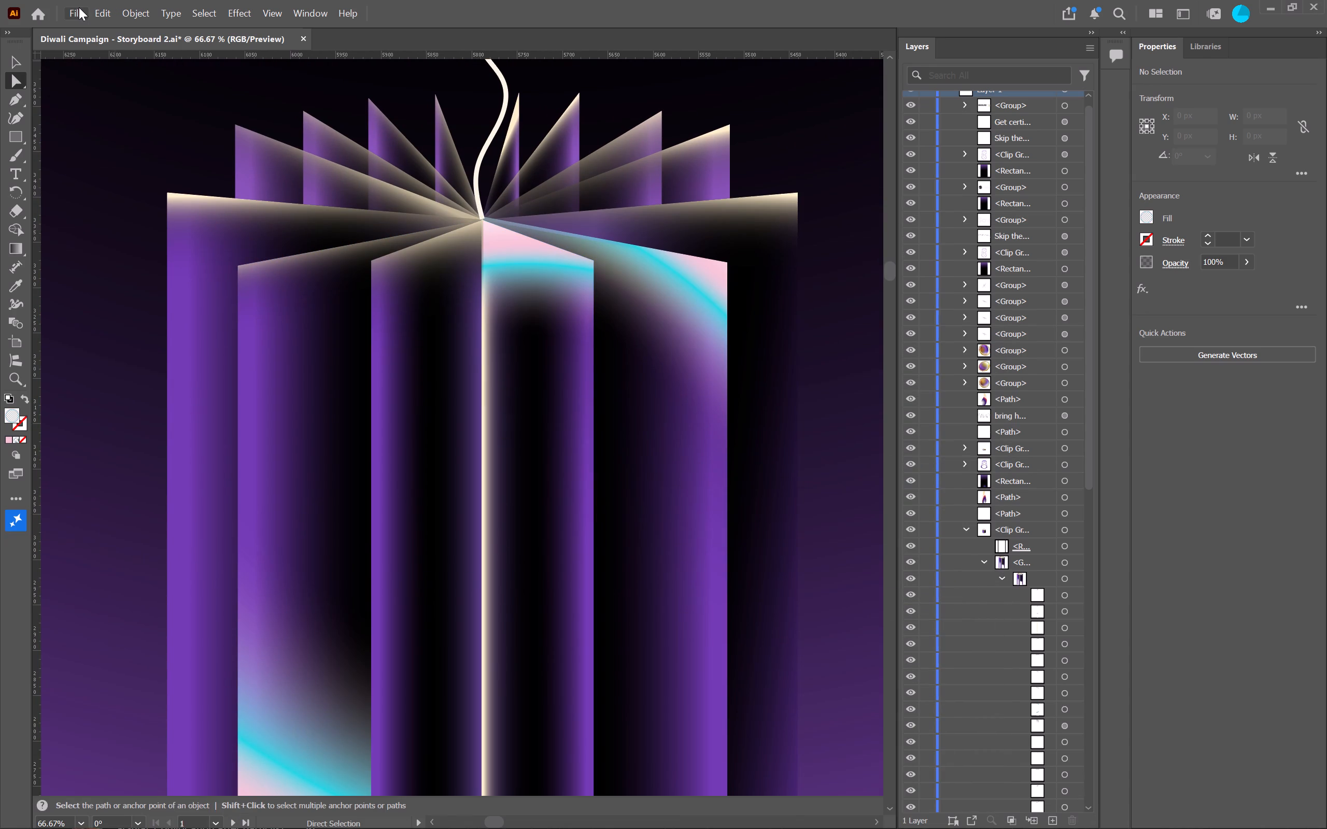
Create a new portrait RGB document of 1080 x 1920 px with one artboard and 300 ppi raster effects.
left_click(79, 7)
left_click(79, 25)
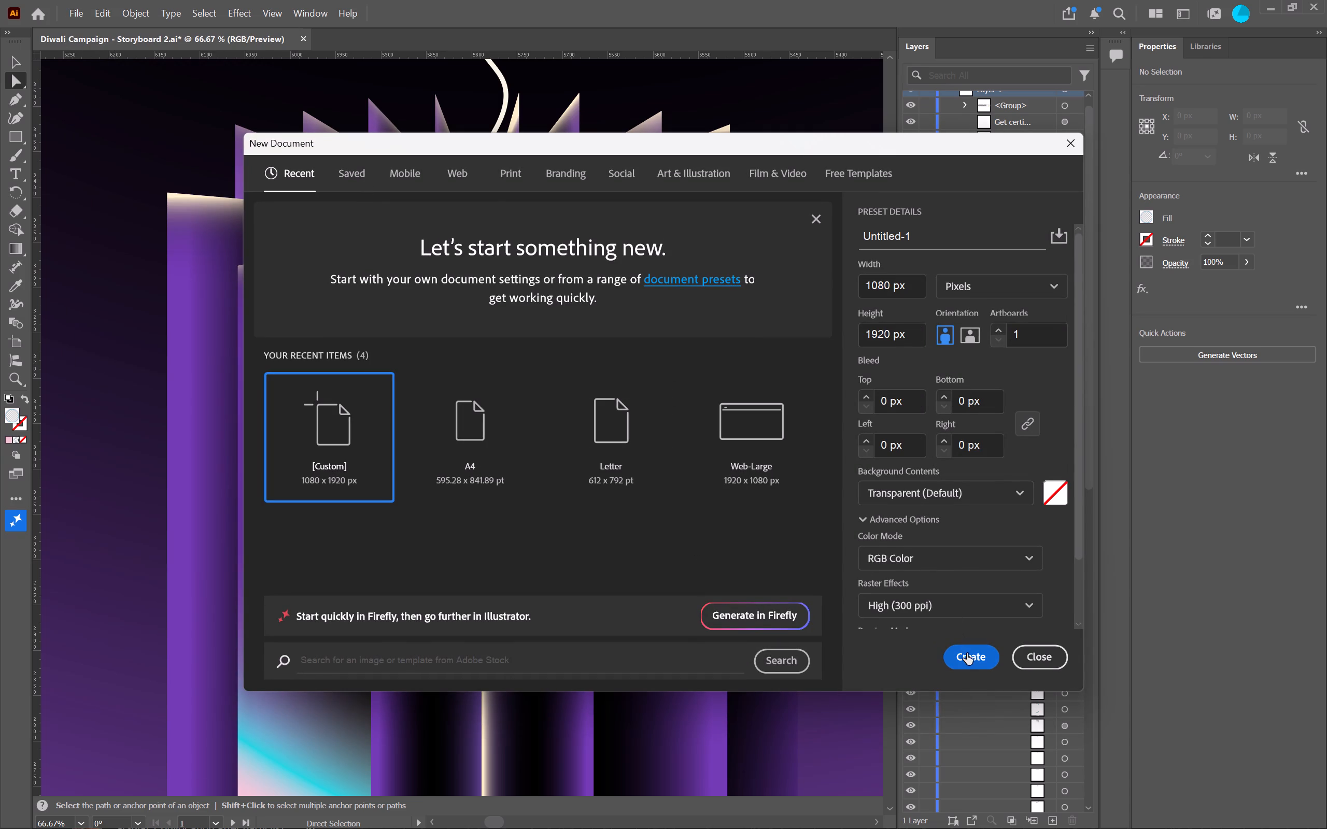
left_click(968, 657)
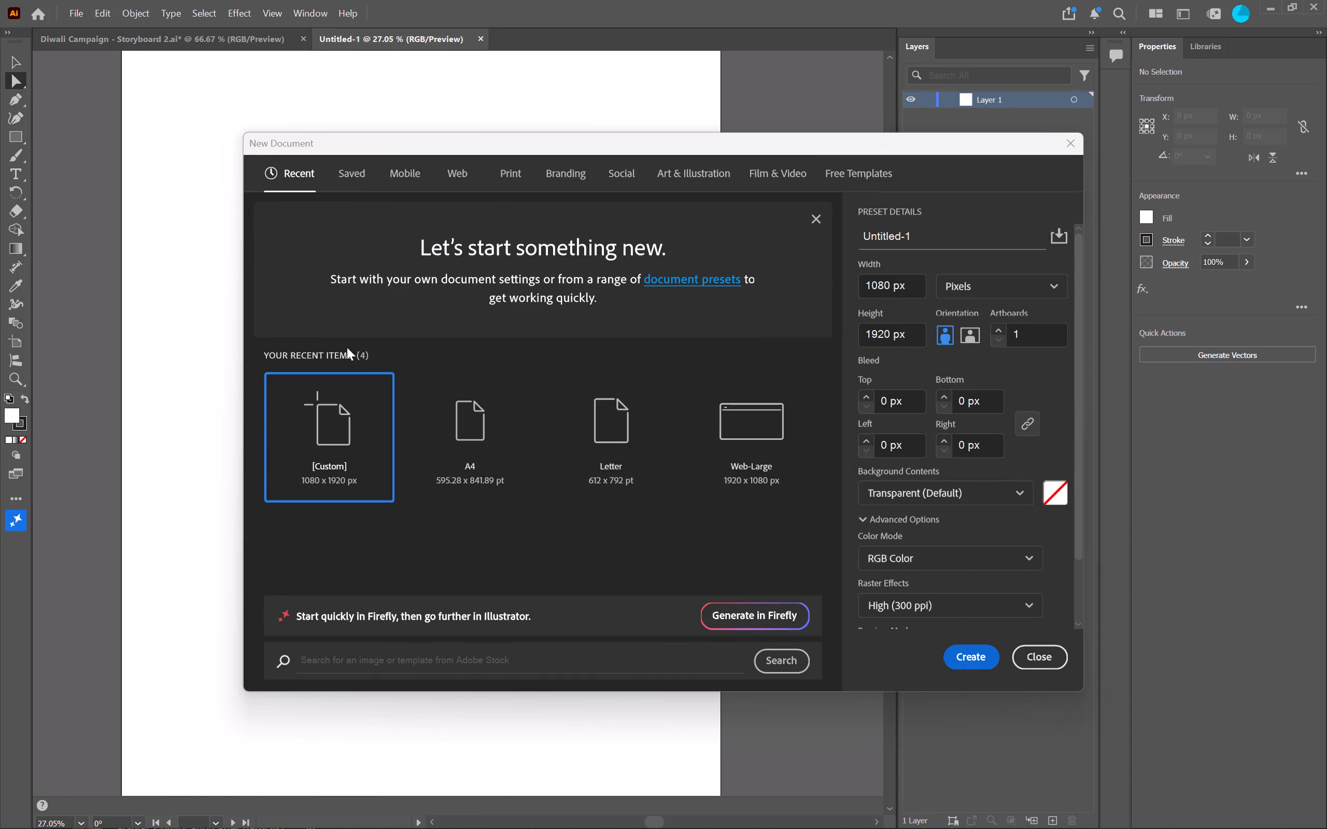
Back in the Diwali Campaign - Storyboard 2 artwork, select the firecracker's pink-and-cyan-topped front panel path and locate it among the clip group's layers.
left_click(160, 46)
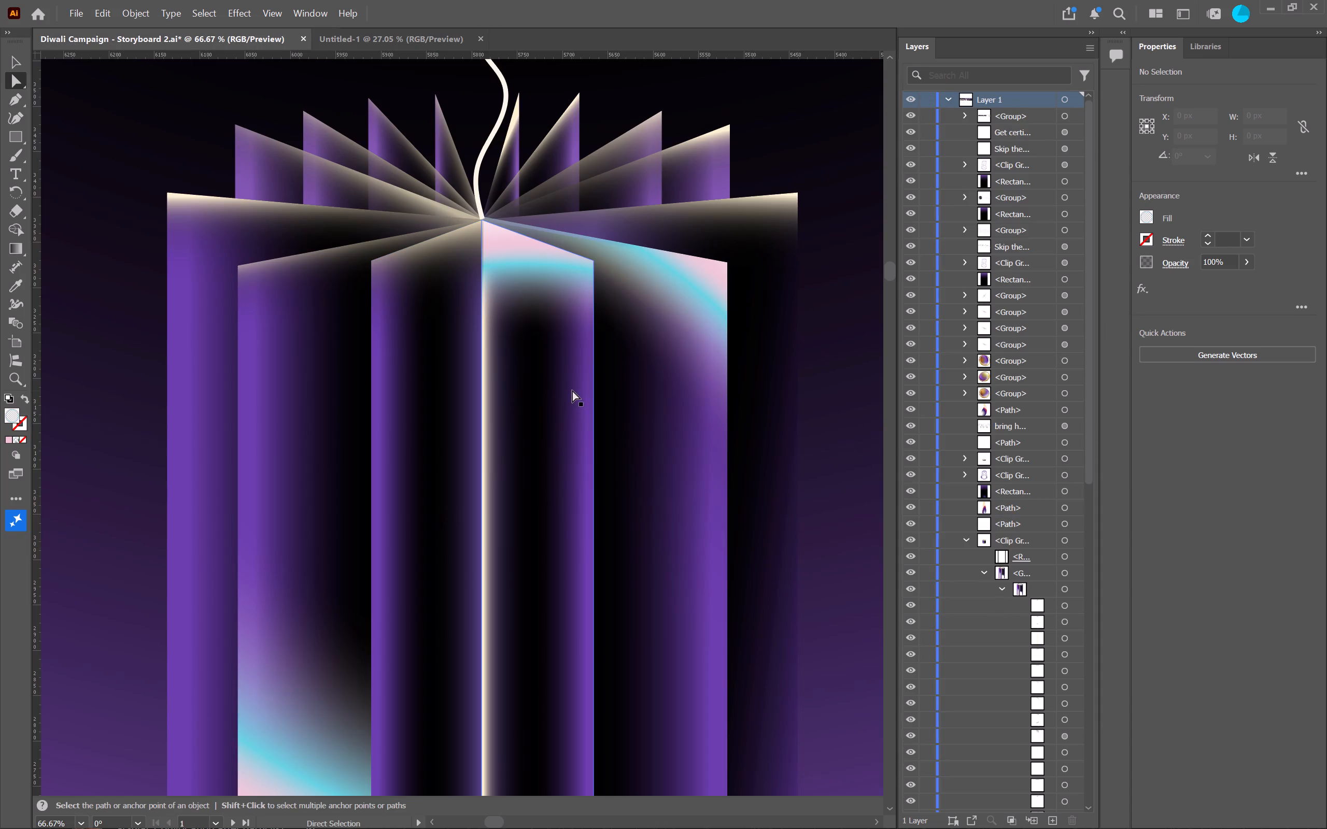
left_click(572, 390)
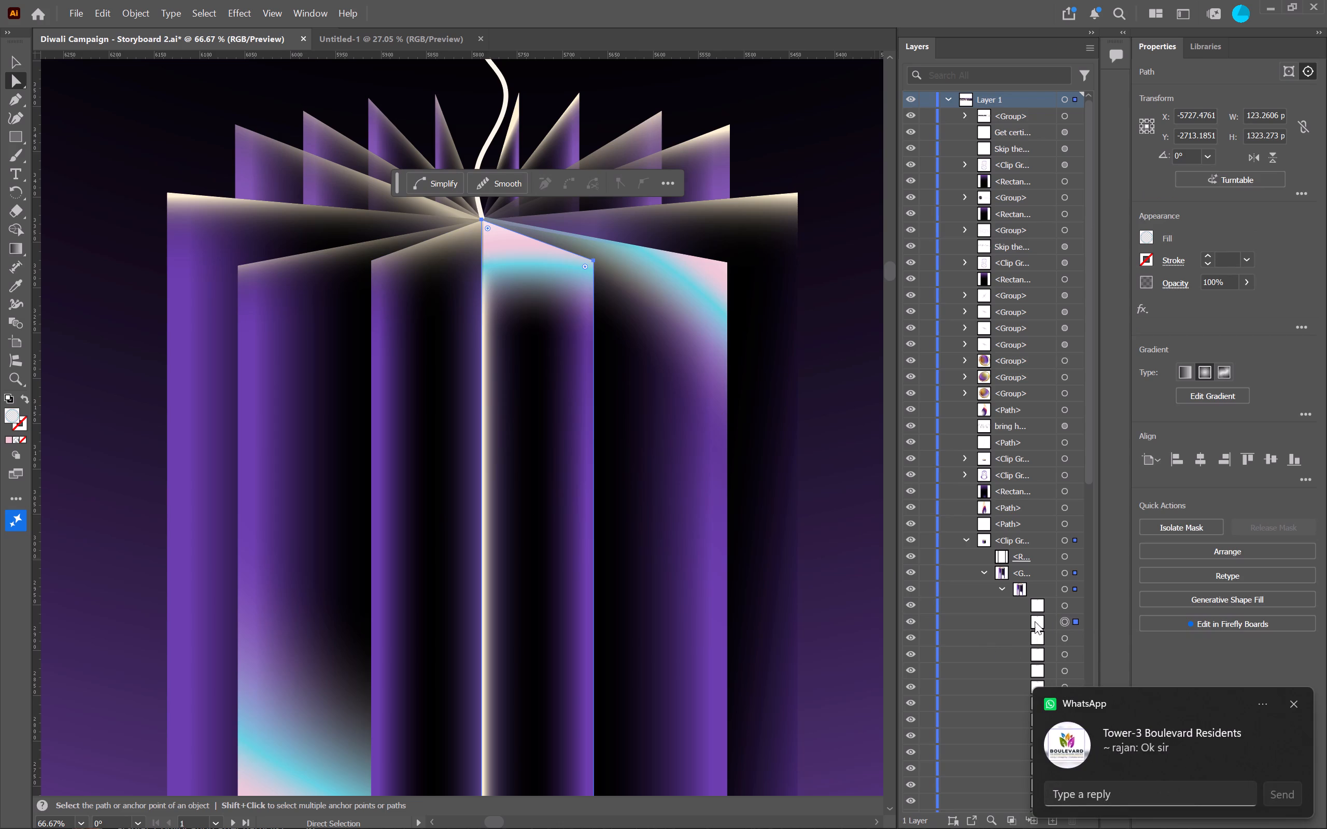
scroll(1039, 625, "down", 7)
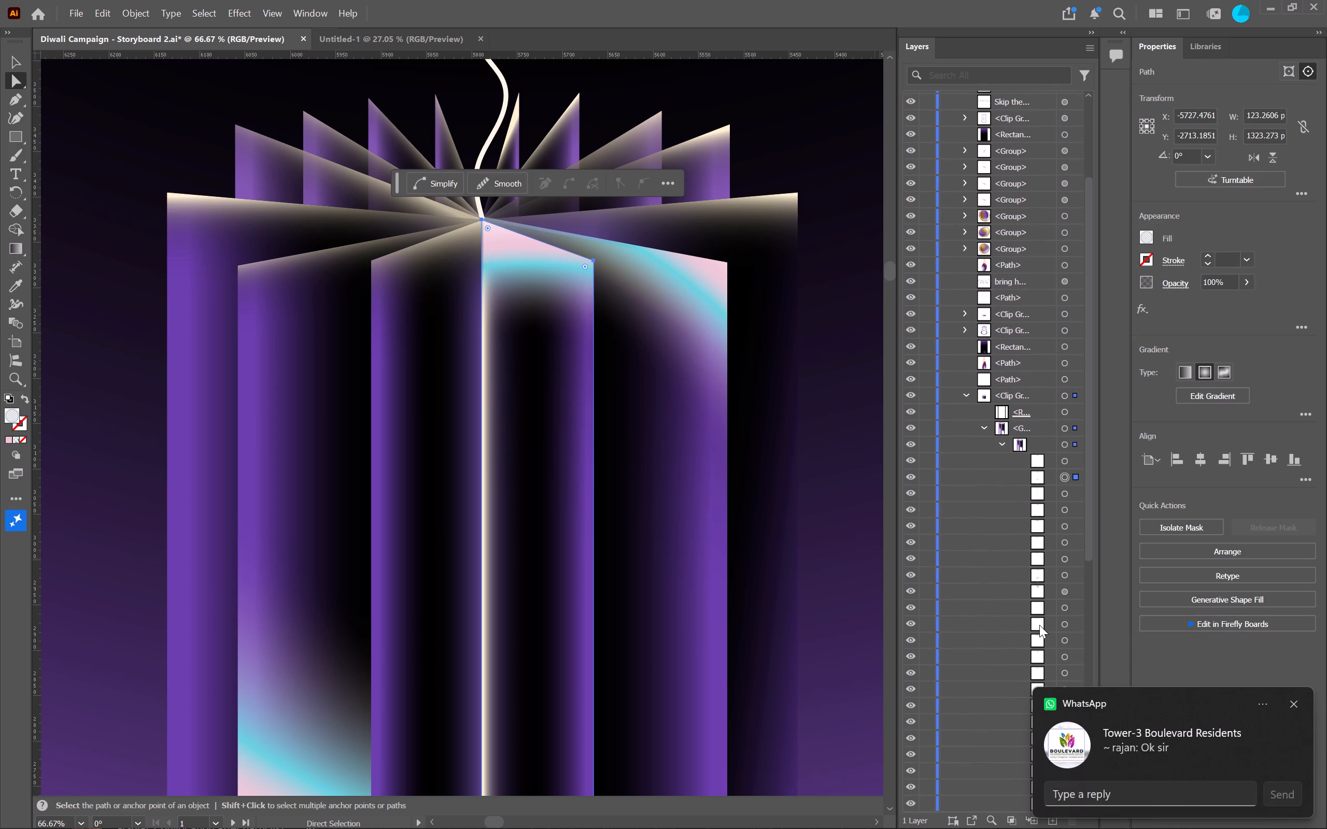
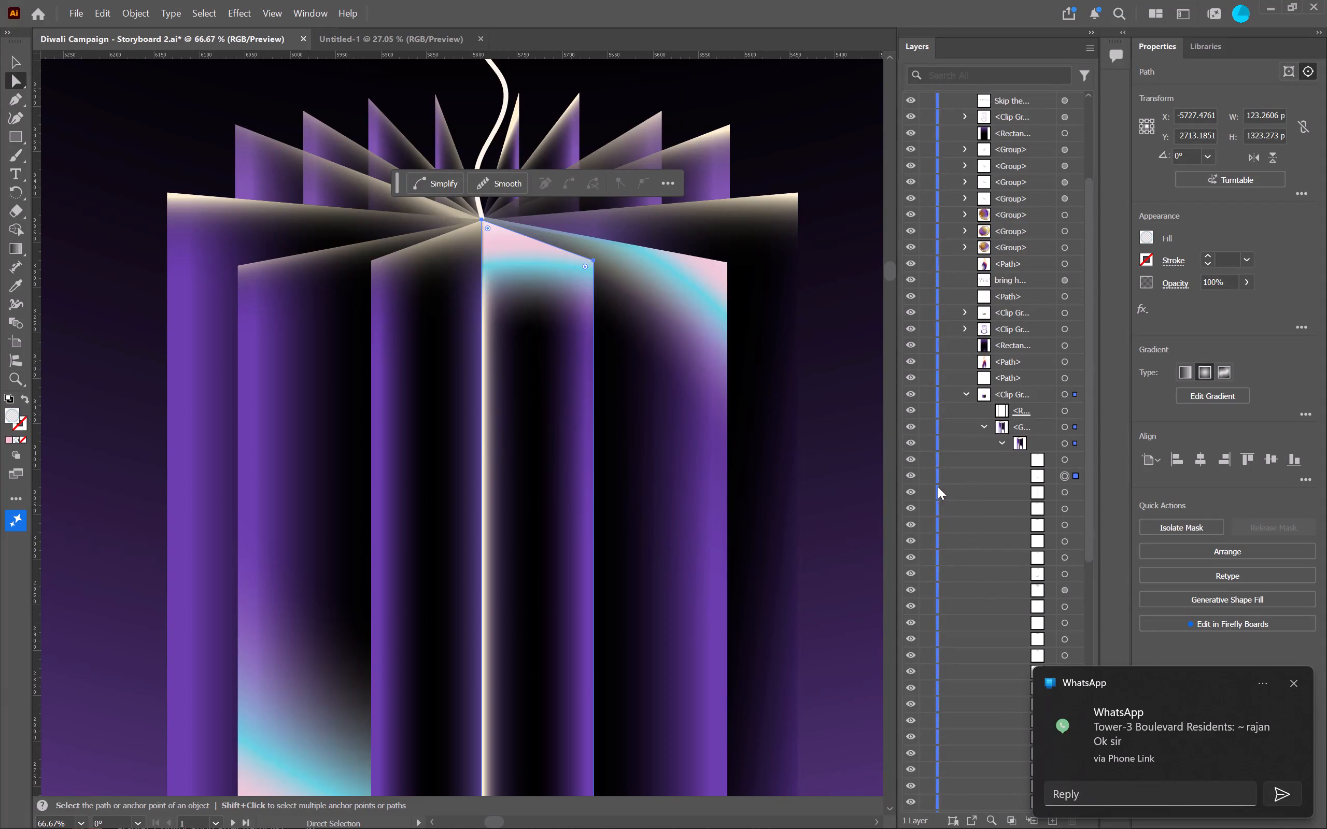
Hide the pink-and-cyan gradient path on the narrow front panel just right of the firecracker's centre line.
left_click(912, 476)
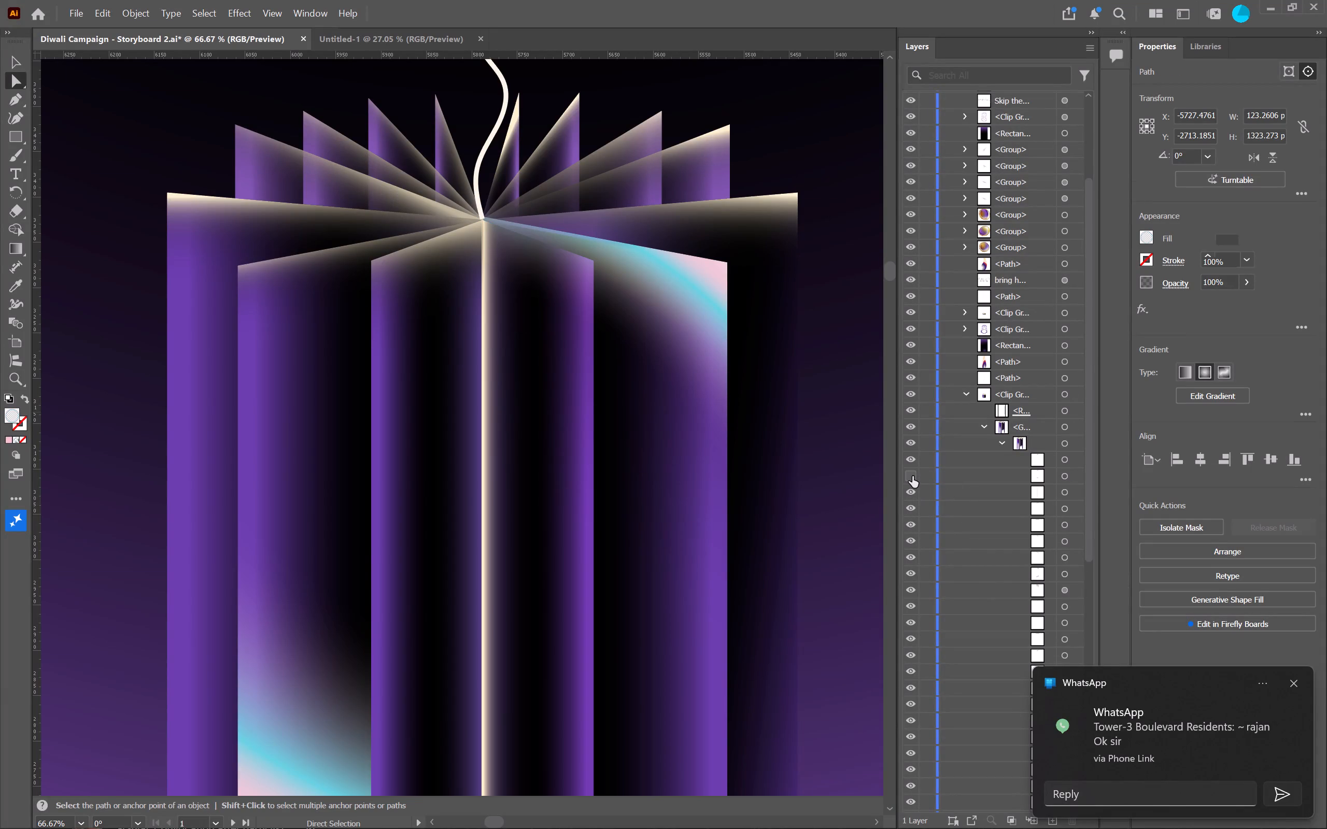
left_click(912, 476)
left_click(912, 476)
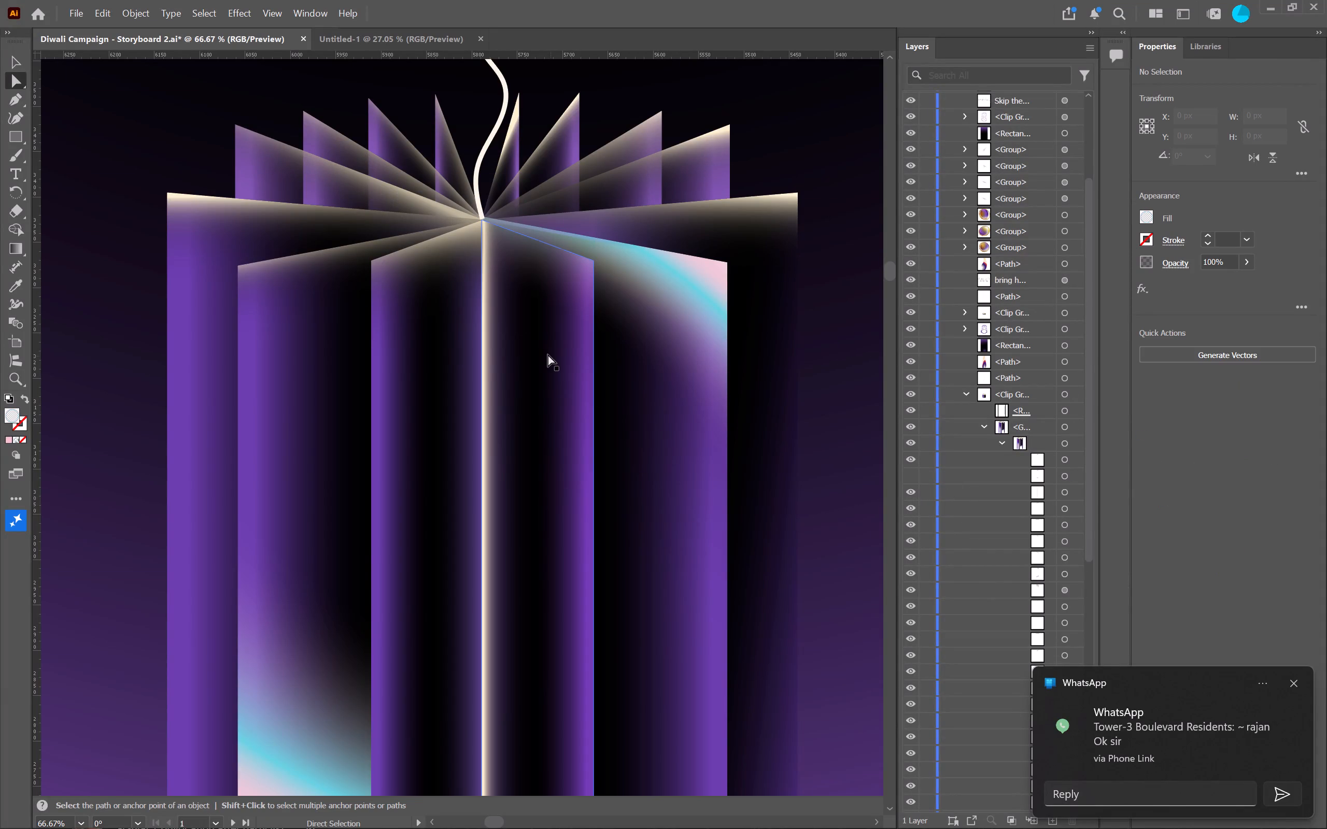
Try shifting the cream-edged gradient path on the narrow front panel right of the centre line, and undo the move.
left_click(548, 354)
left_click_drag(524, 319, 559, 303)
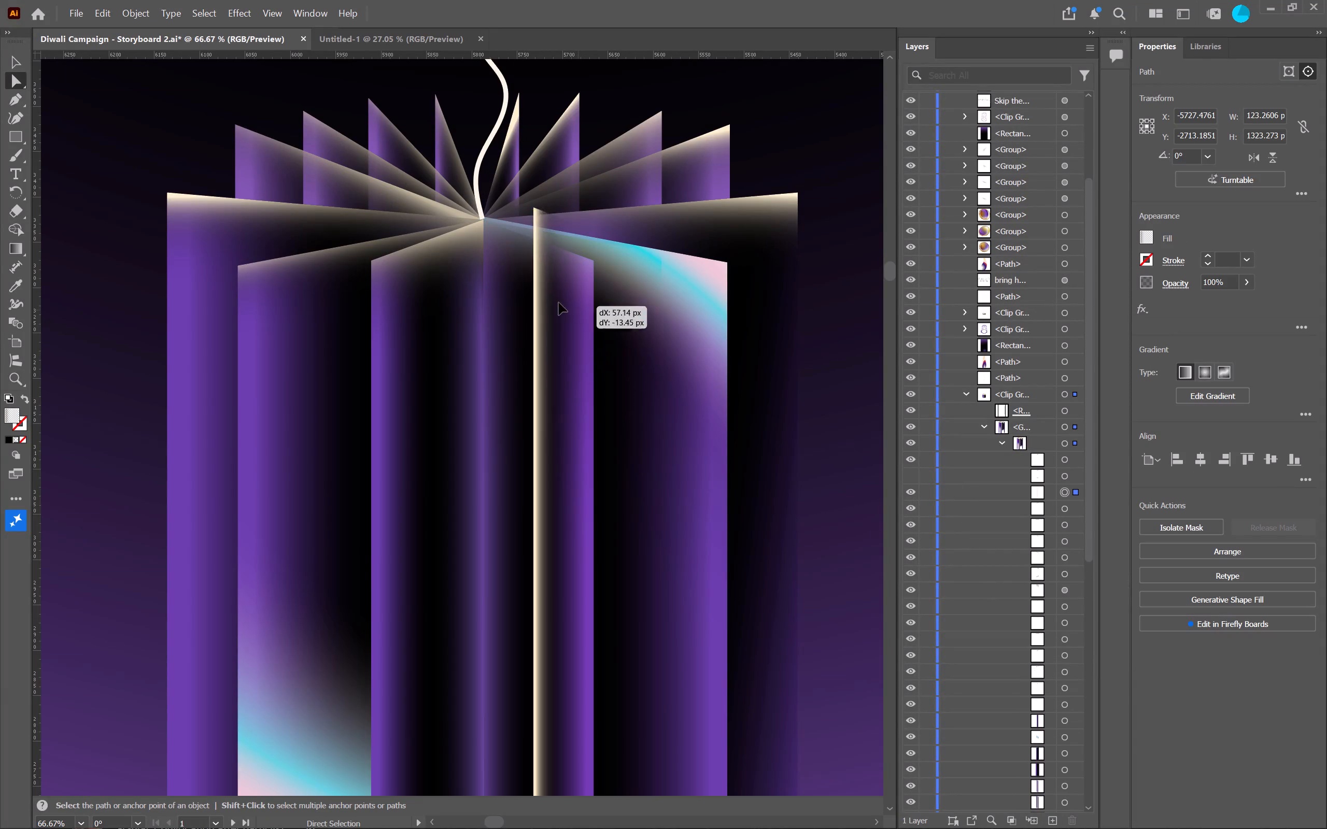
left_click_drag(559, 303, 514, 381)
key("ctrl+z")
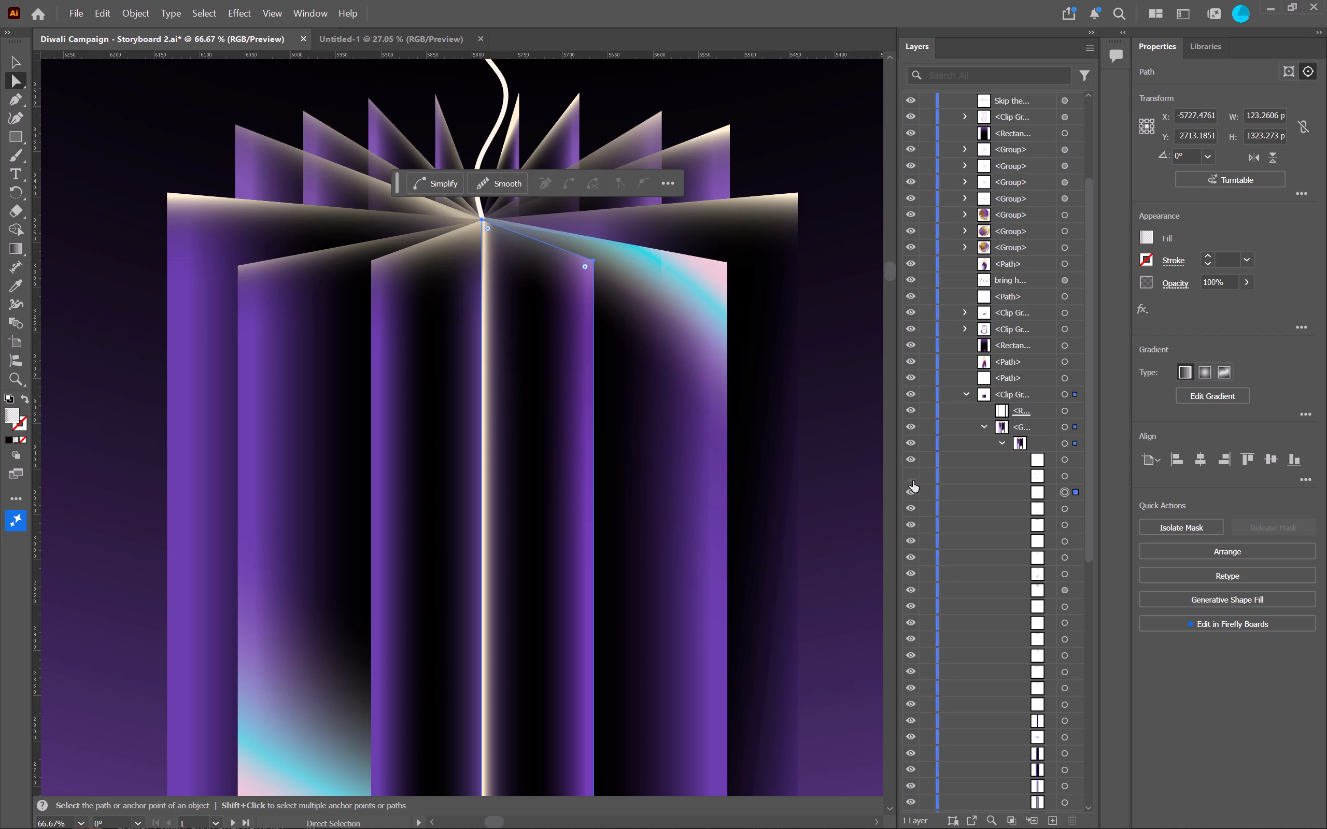
Hide the cream-edged gradient path on that narrow front panel, keeping the pink-and-cyan path above it hidden.
left_click(910, 477)
left_click(910, 477)
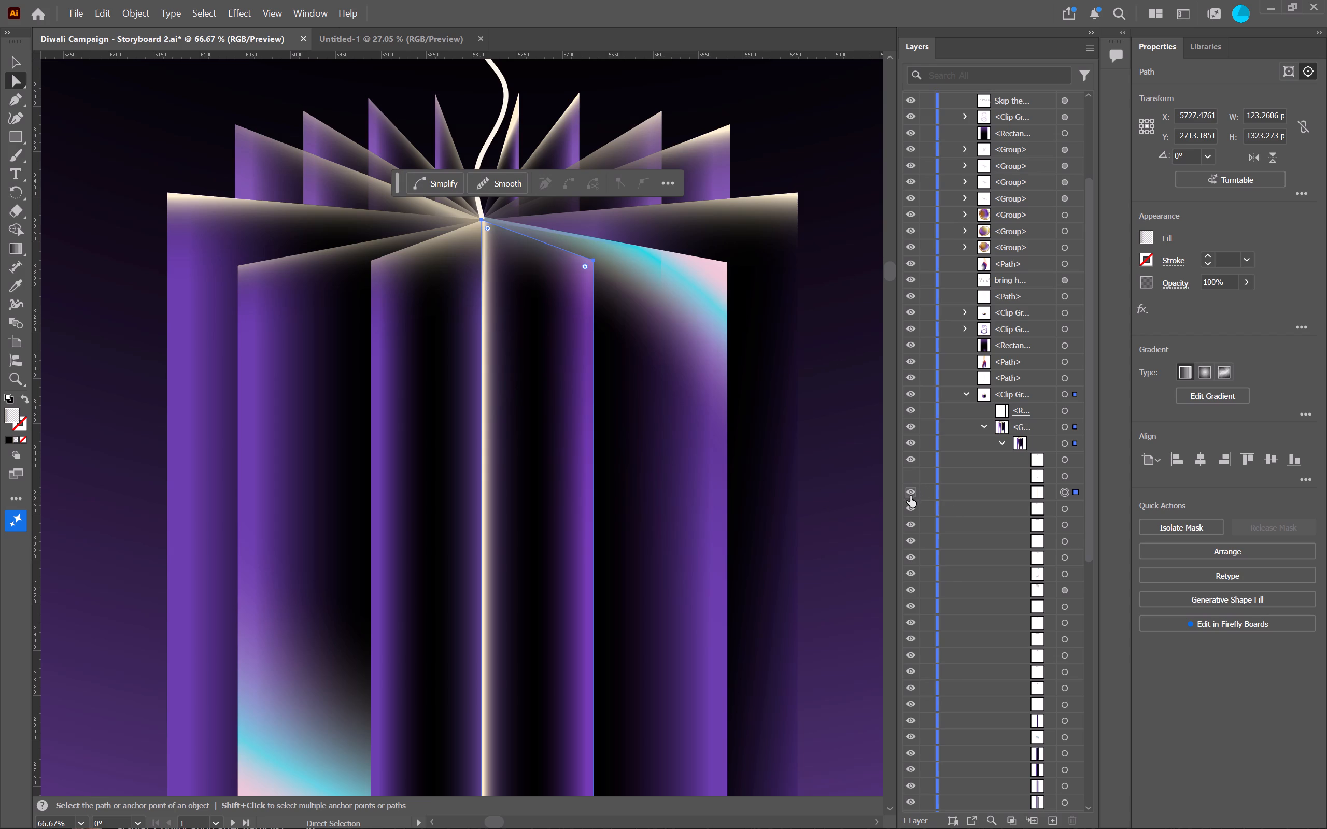
left_click(910, 496)
Check which paths form the neighbouring front panels and hide the wide right-hand panel's path with the pink-and-cyan glow.
left_click(565, 394)
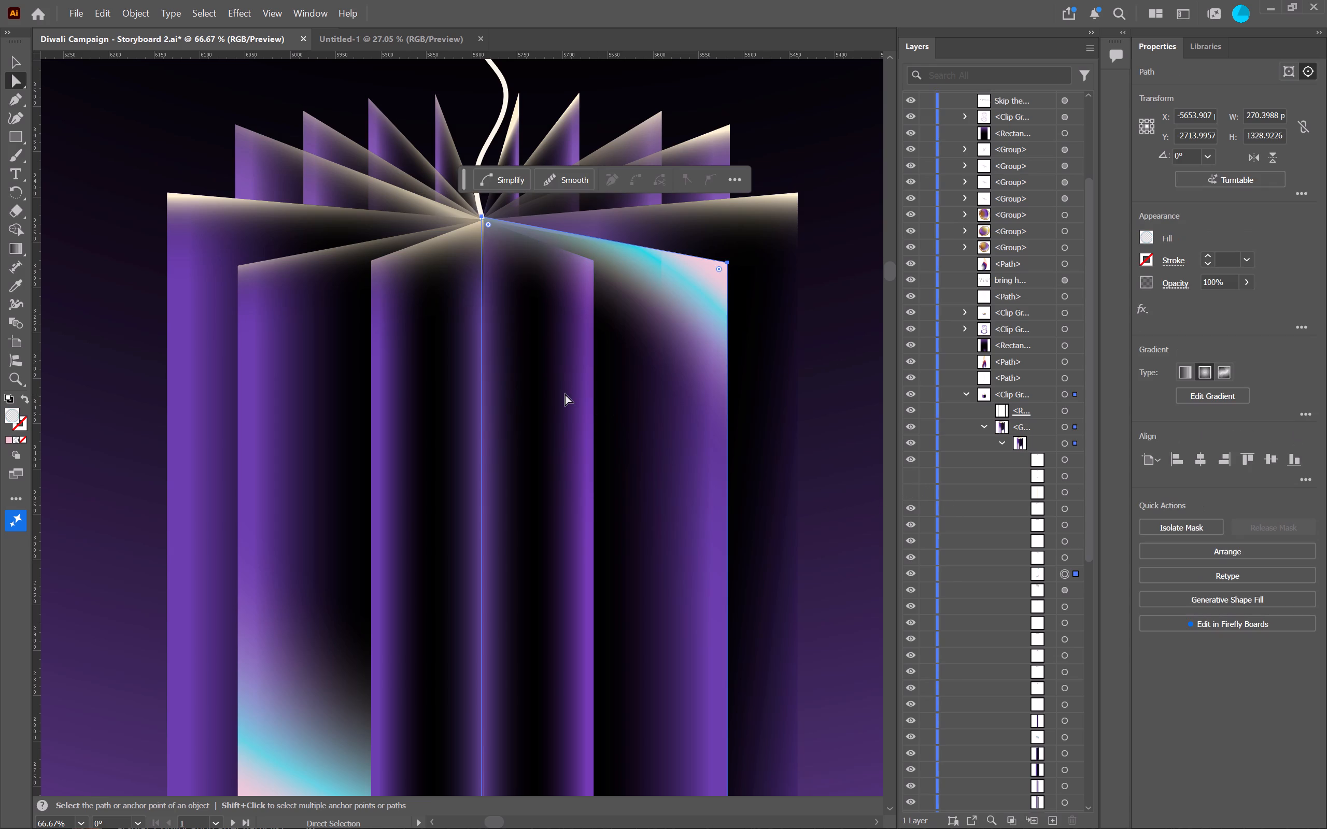
left_click(591, 464)
left_click(380, 440)
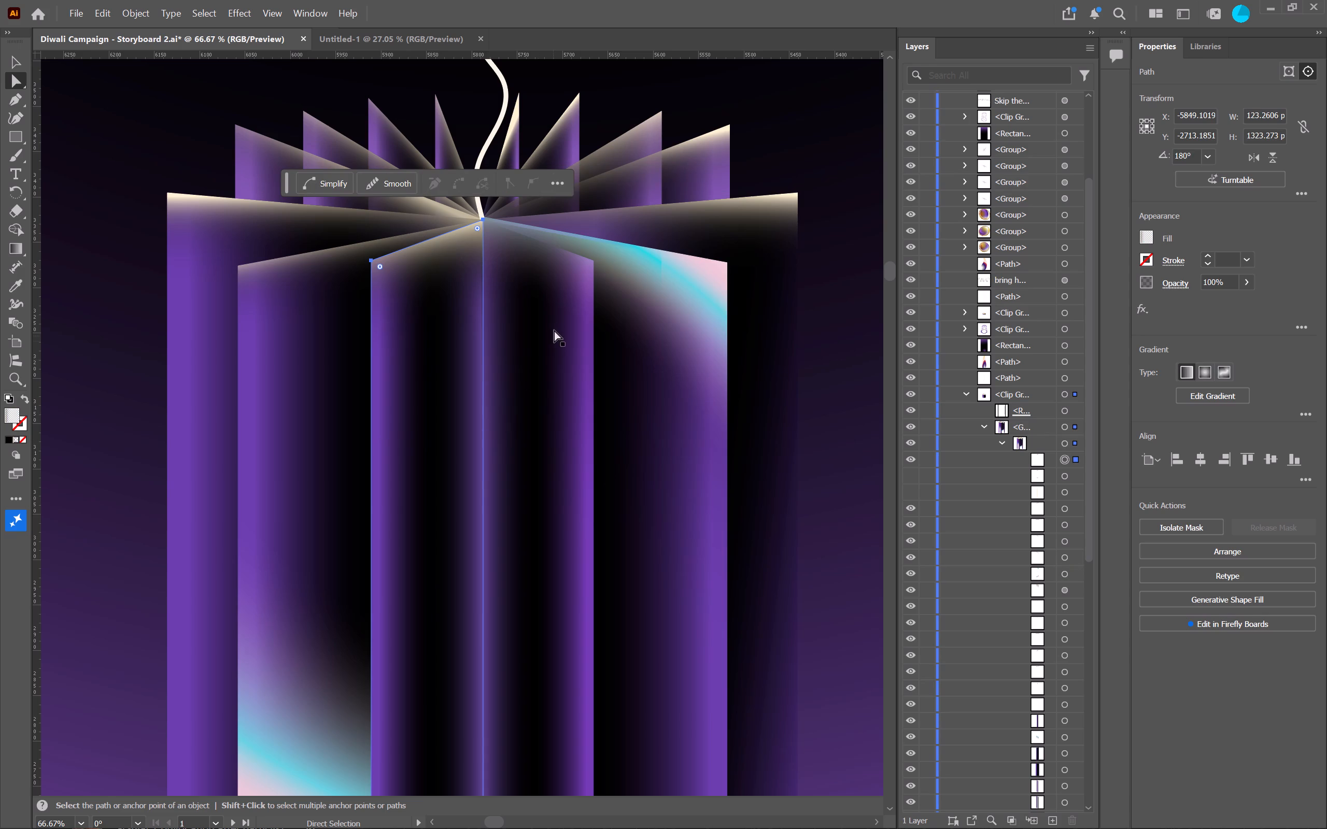
left_click(581, 287)
left_click(581, 287)
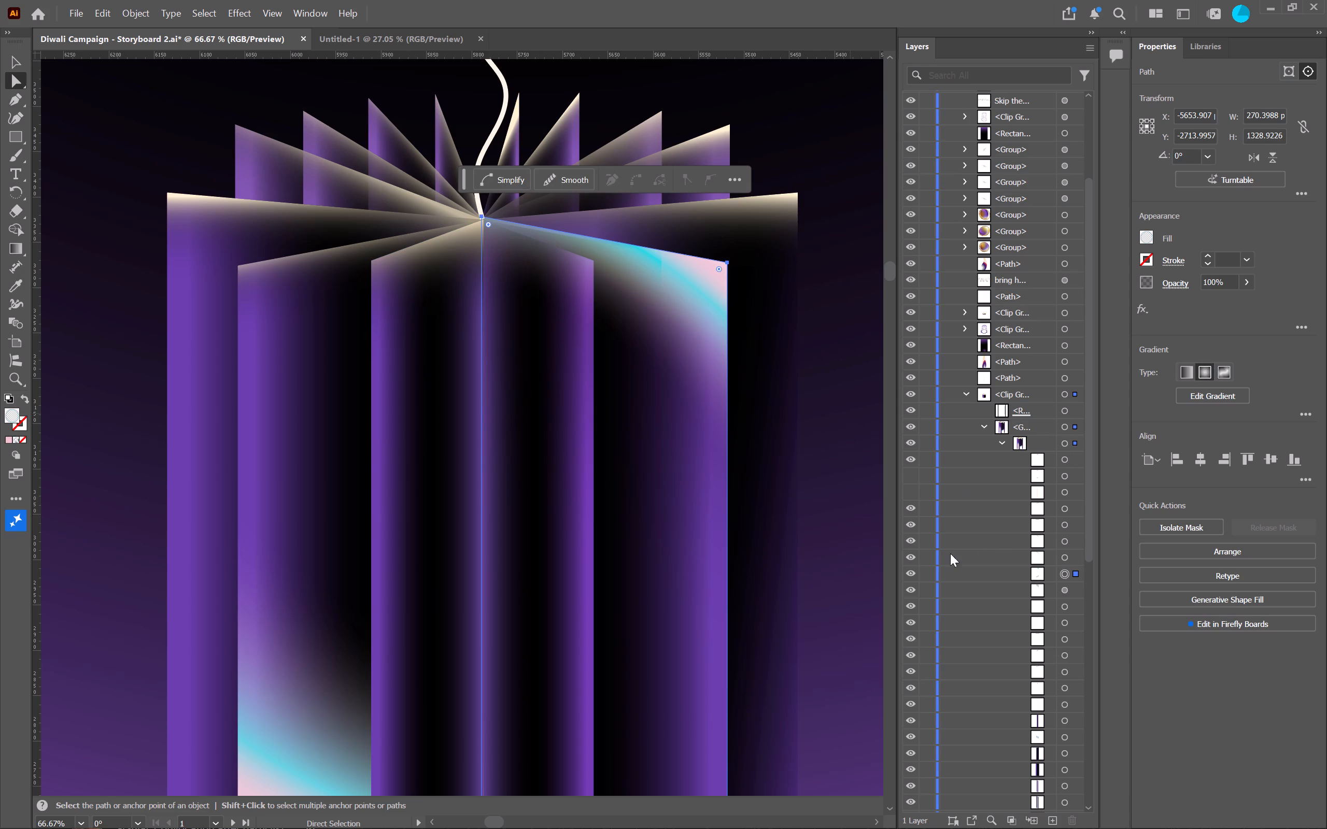
left_click(910, 575)
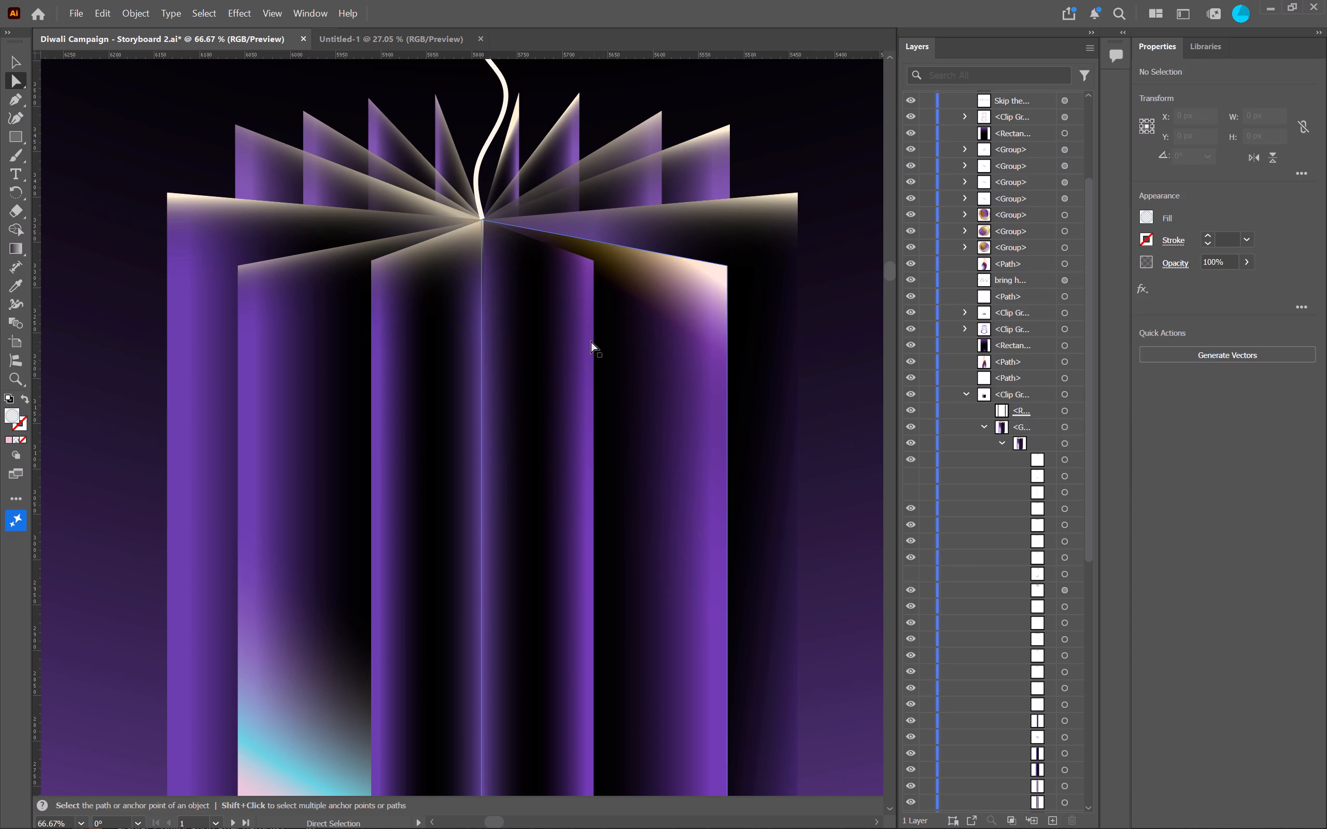
Hide the two gradient highlight paths at the top of the firecracker's right panel, checking each one's effect on the artwork.
left_click(573, 341)
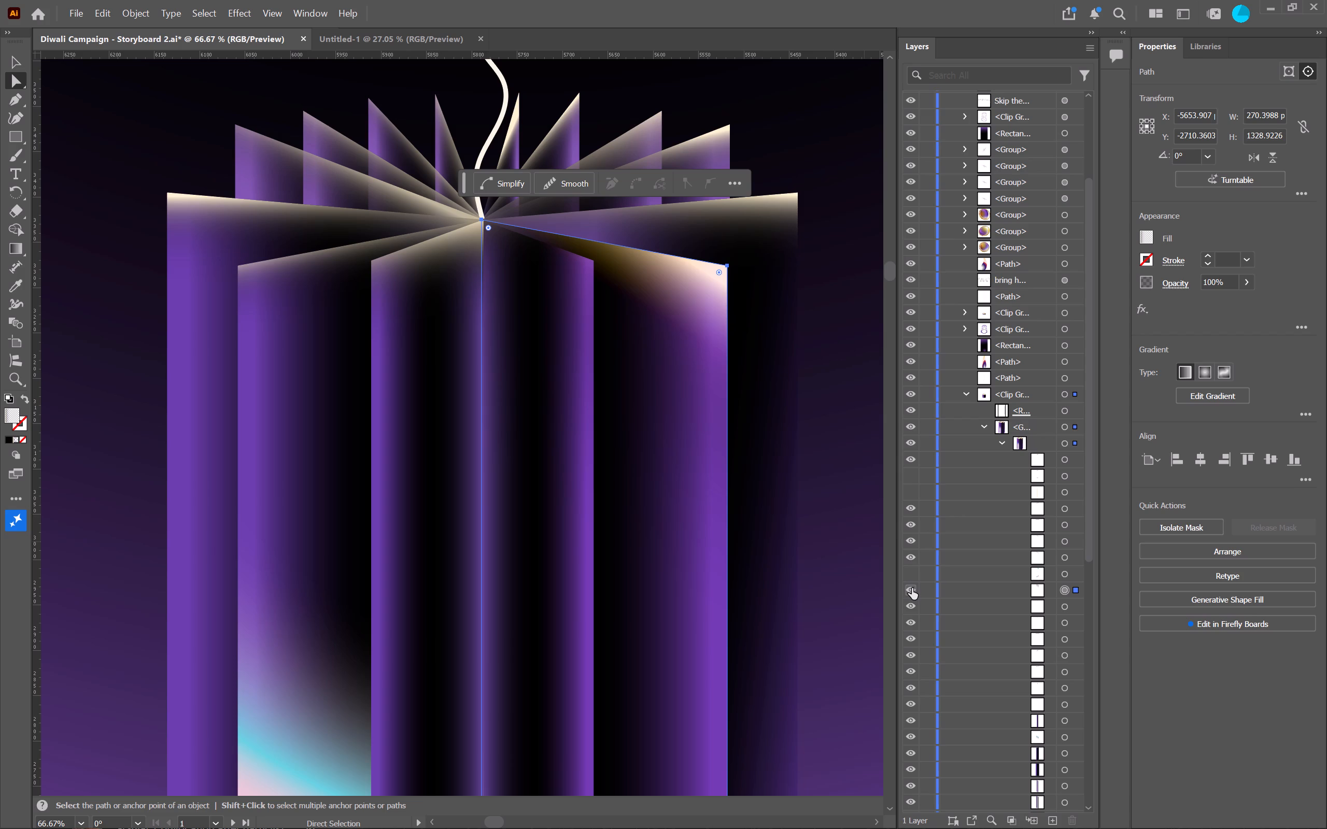
left_click(914, 572)
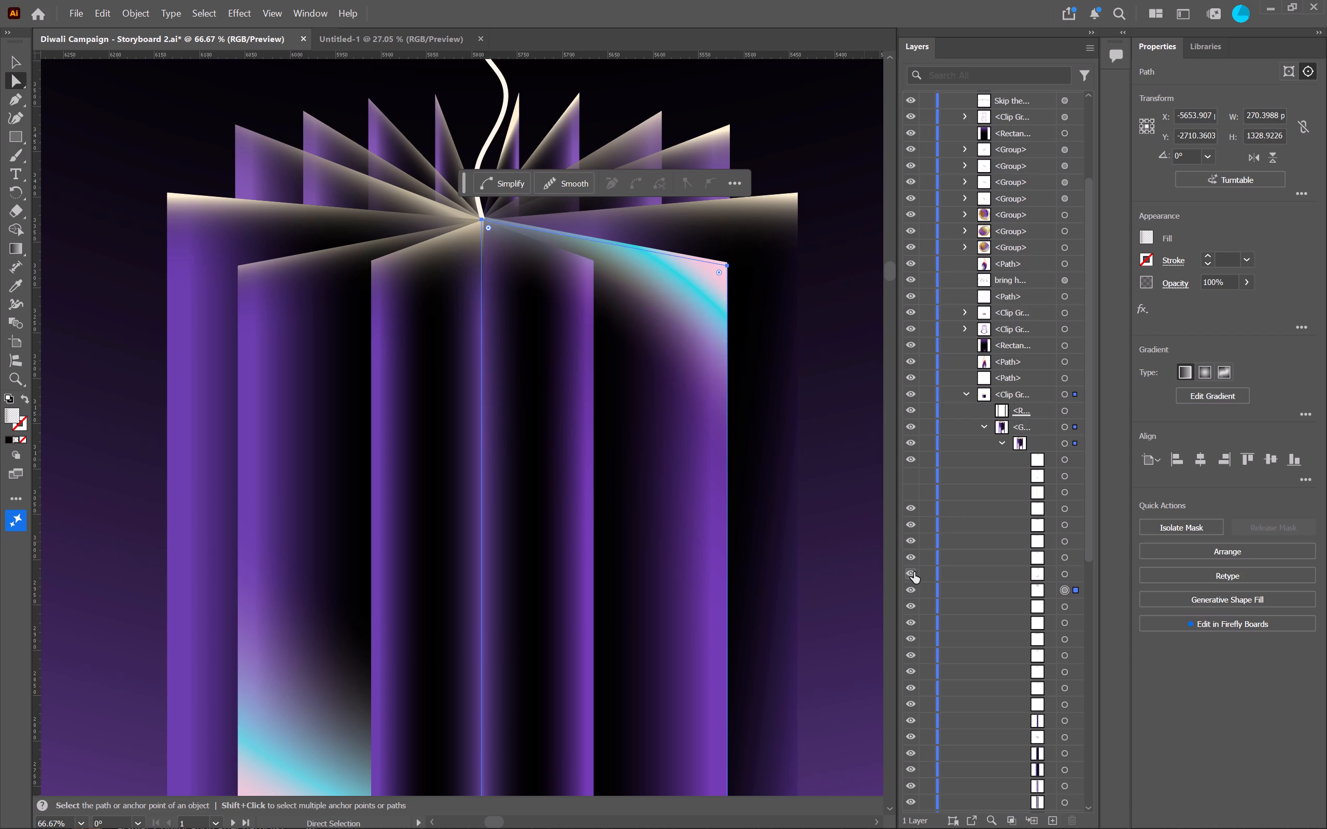
left_click(914, 572)
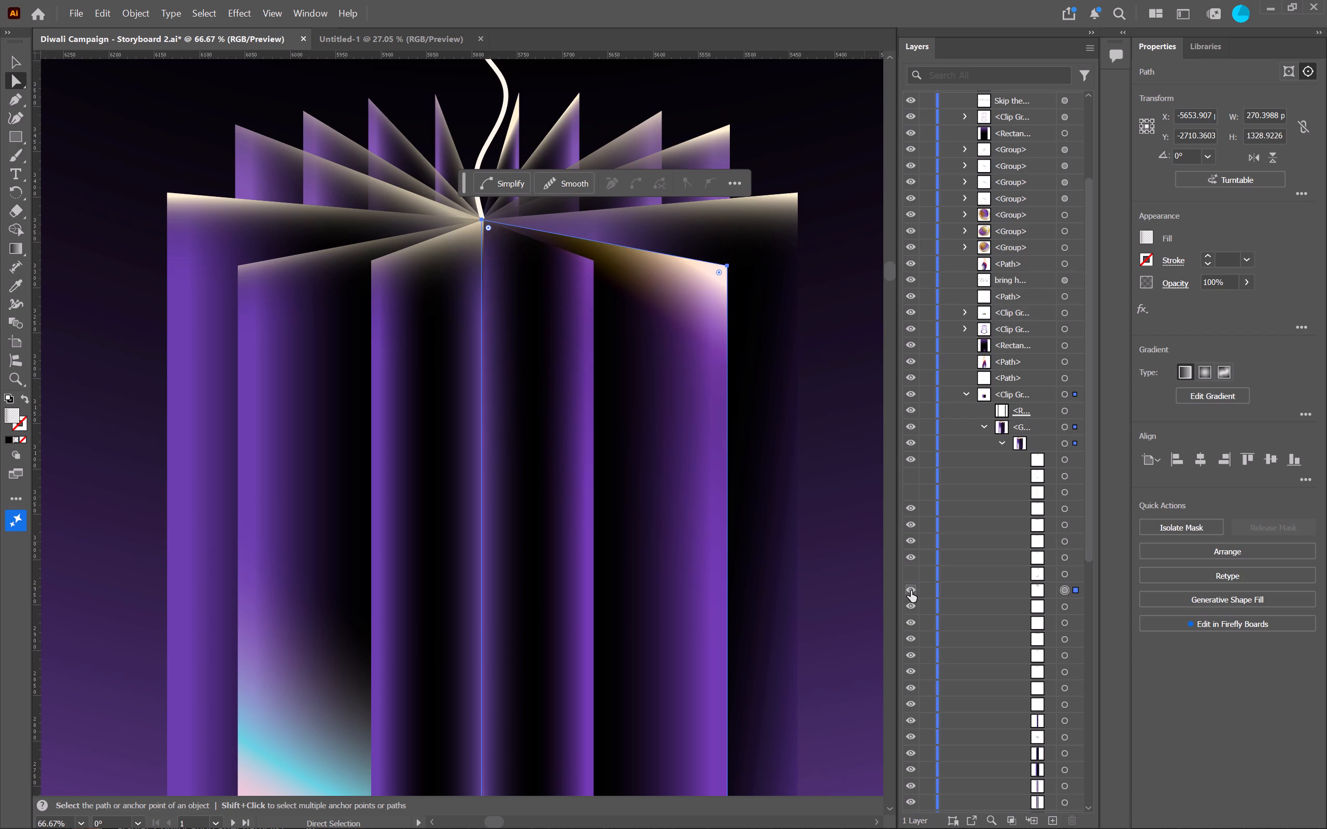
left_click(911, 591)
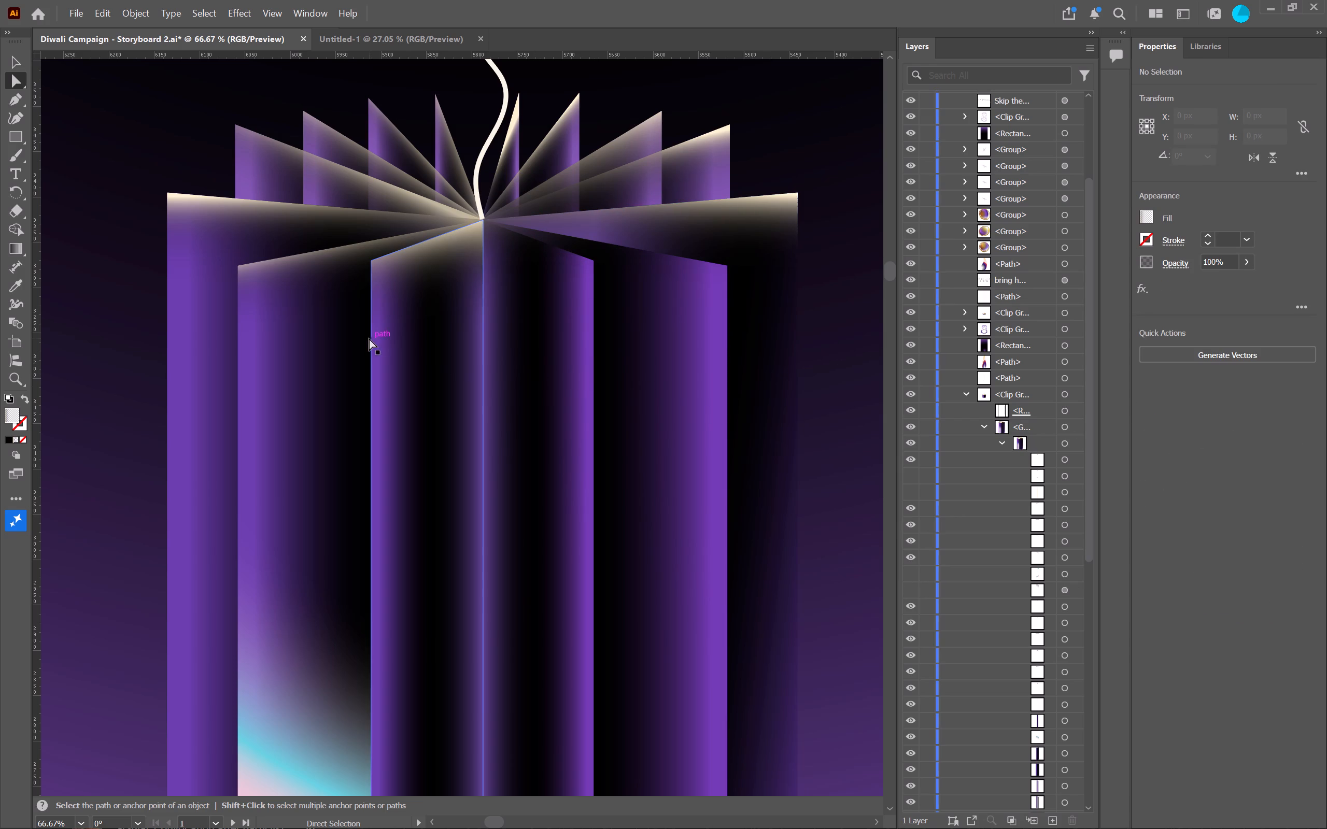
Send the cream highlight path of the wide right rear panel to the back of the firecracker's path group.
left_click(590, 298)
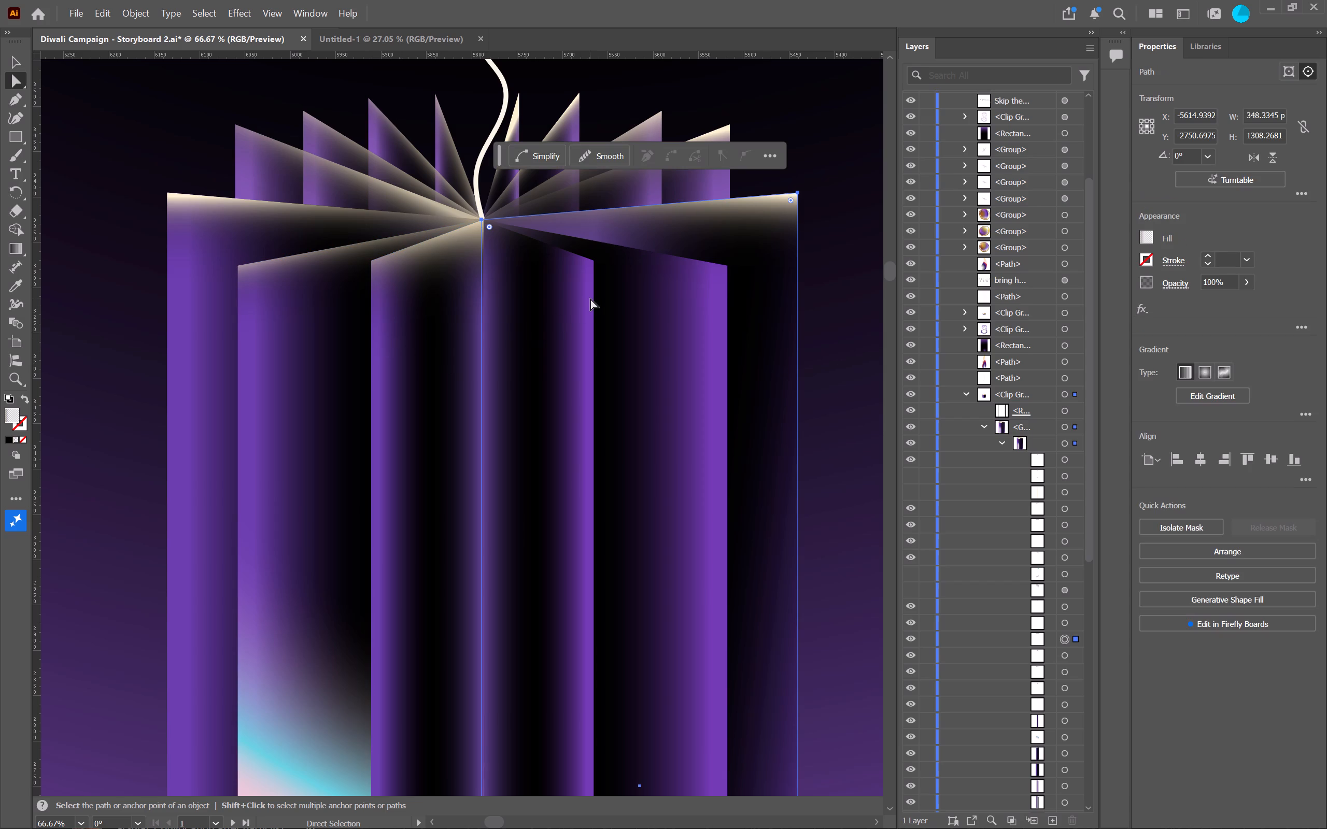
key("ctrl+shift+bracketleft")
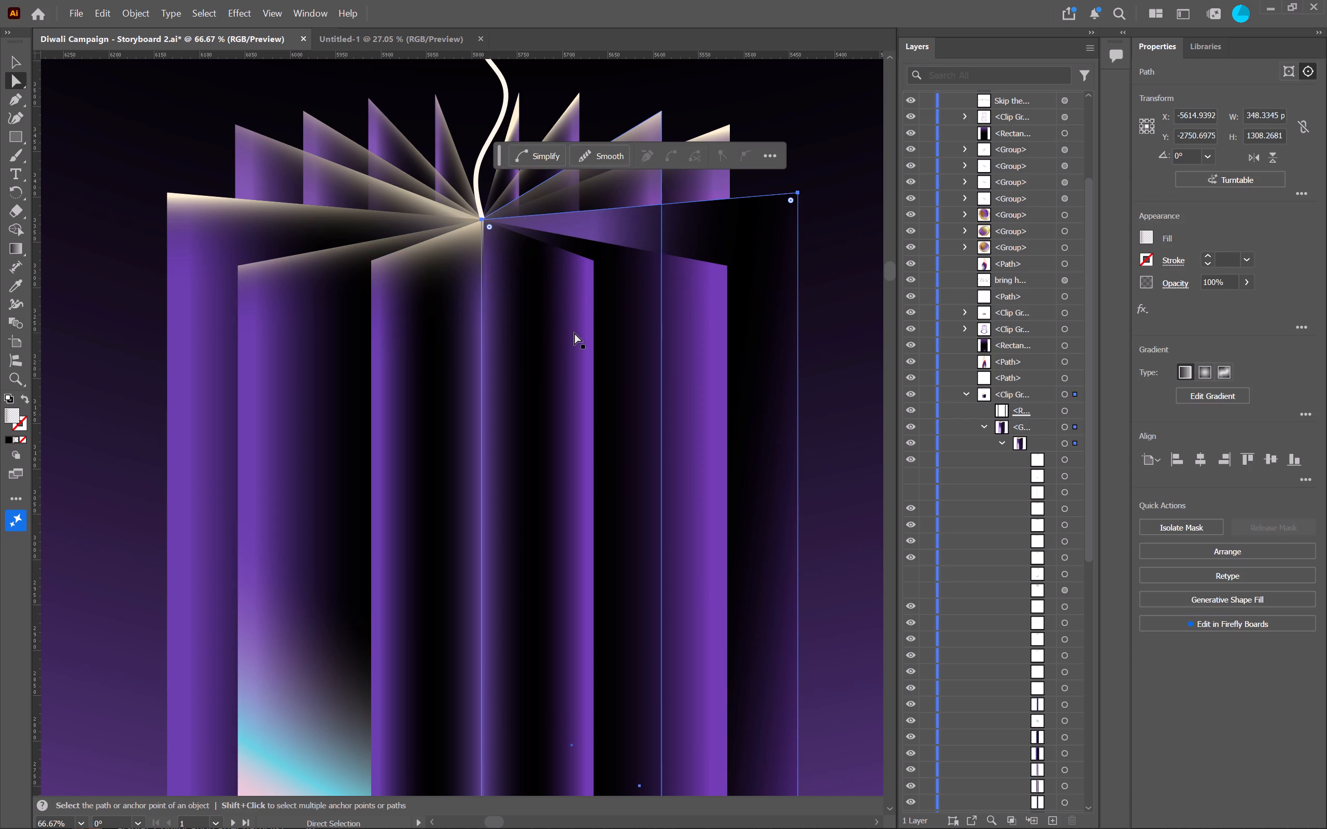
scroll(582, 527, "down", 5)
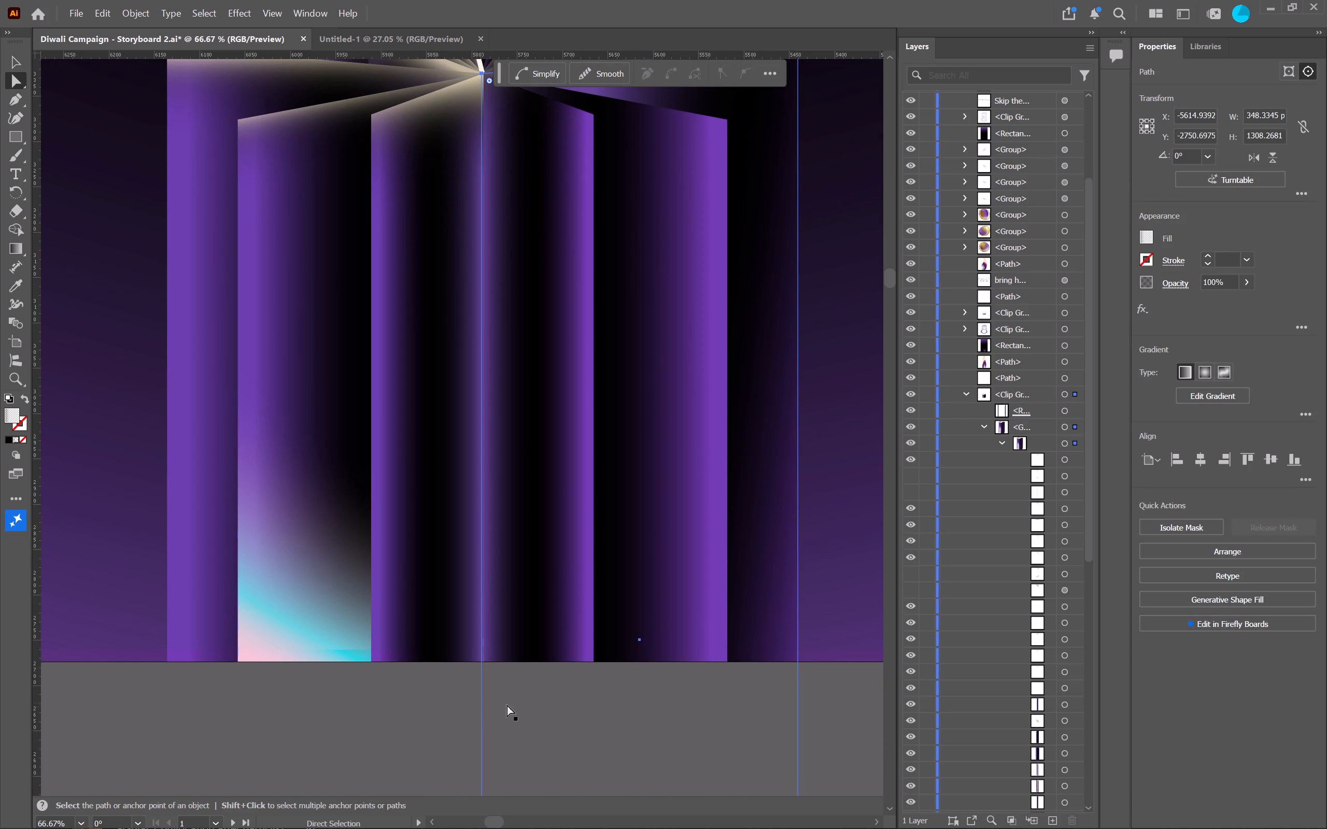
scroll(565, 608, "down", 3, "ctrl")
scroll(565, 608, "up", 3)
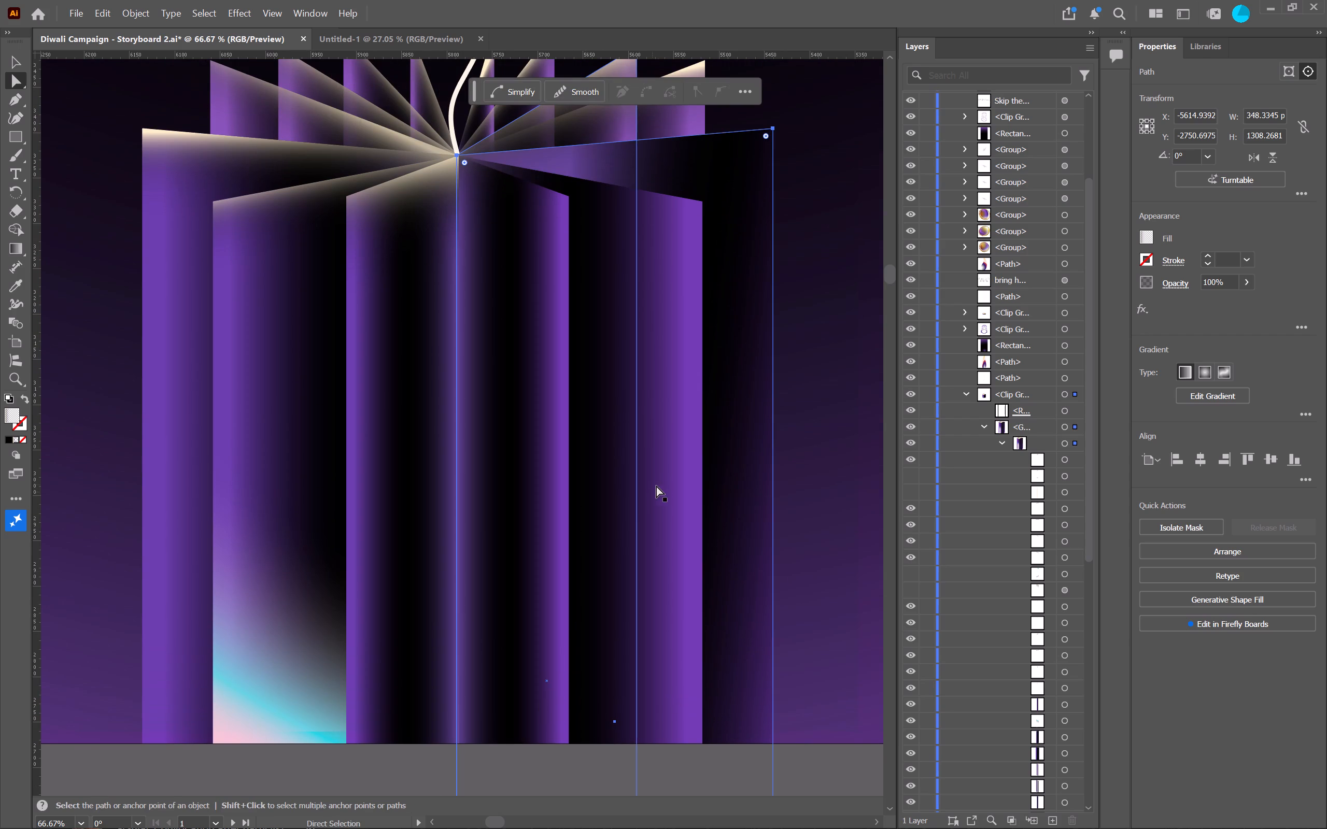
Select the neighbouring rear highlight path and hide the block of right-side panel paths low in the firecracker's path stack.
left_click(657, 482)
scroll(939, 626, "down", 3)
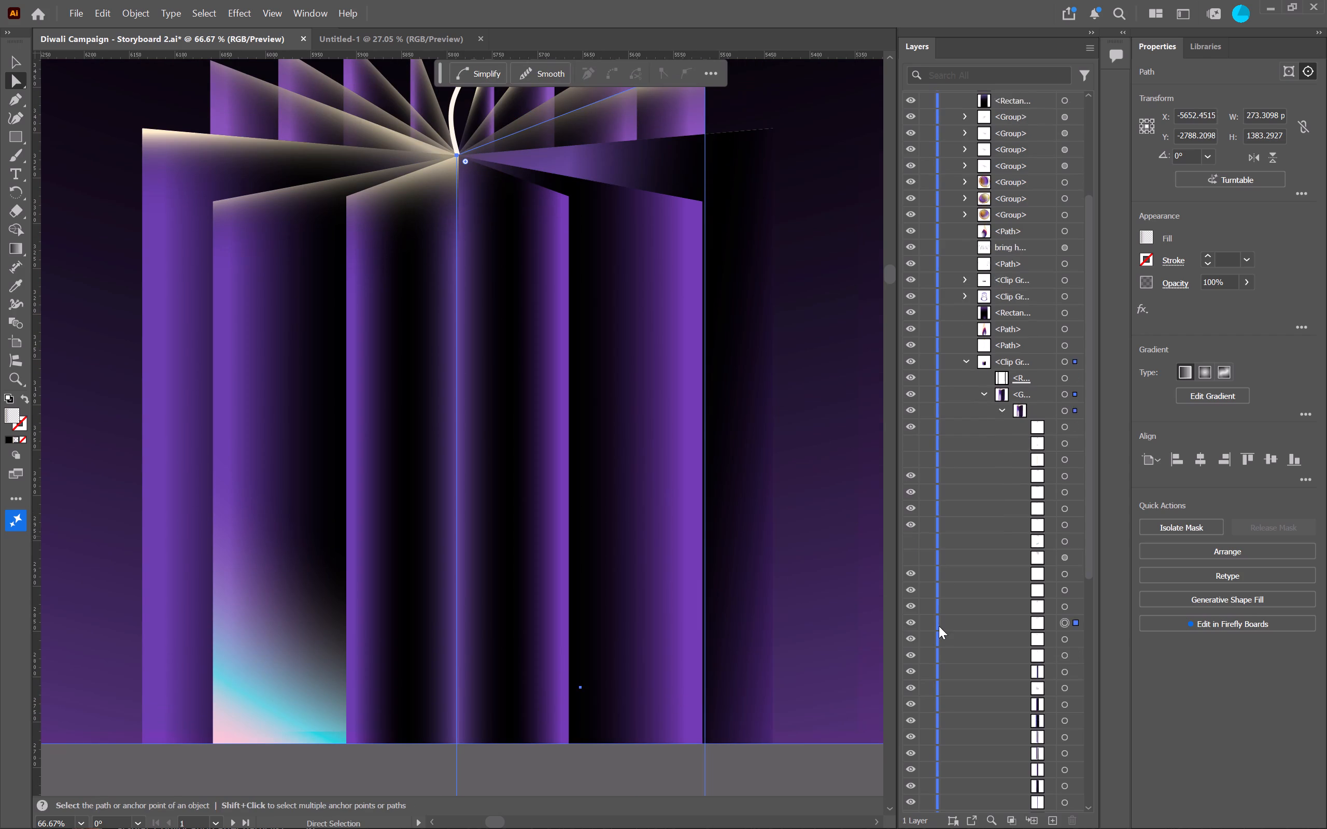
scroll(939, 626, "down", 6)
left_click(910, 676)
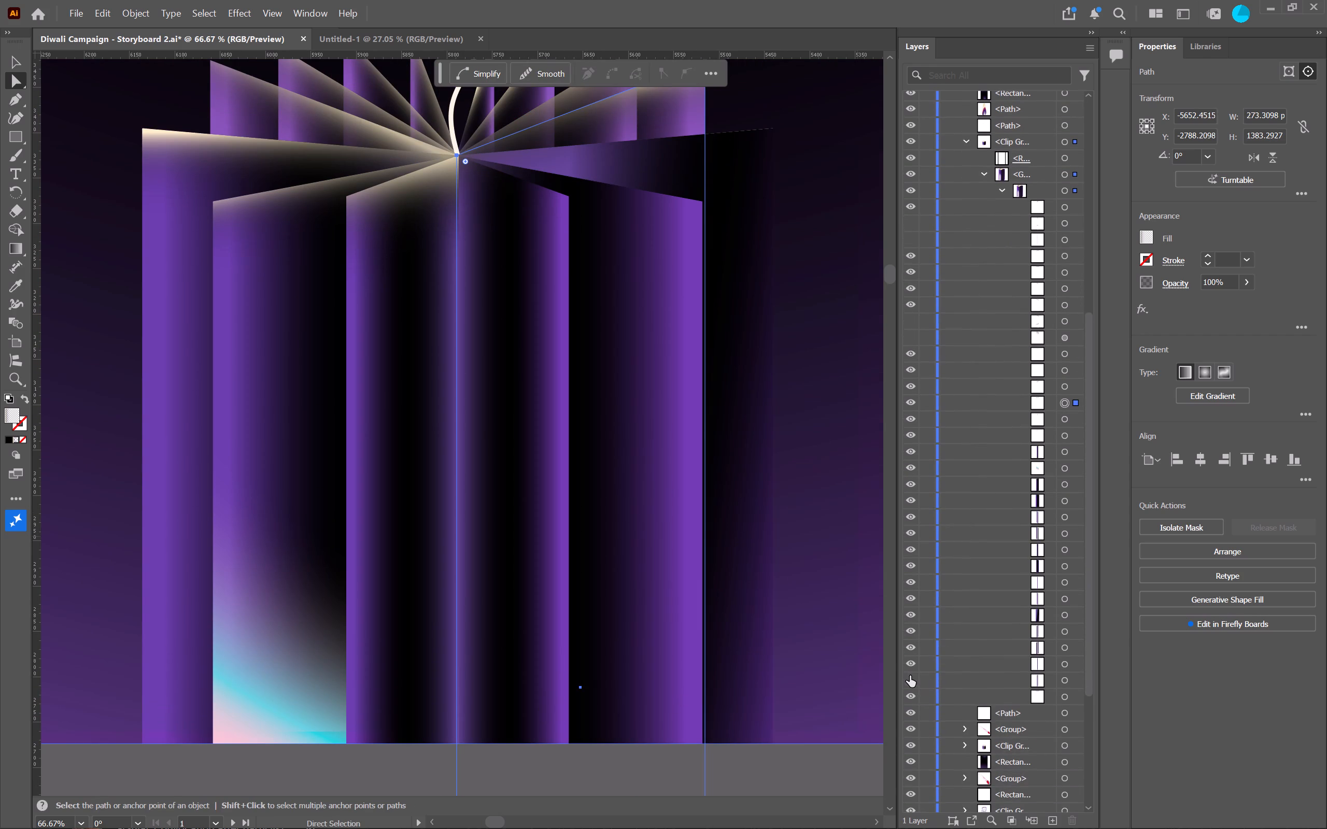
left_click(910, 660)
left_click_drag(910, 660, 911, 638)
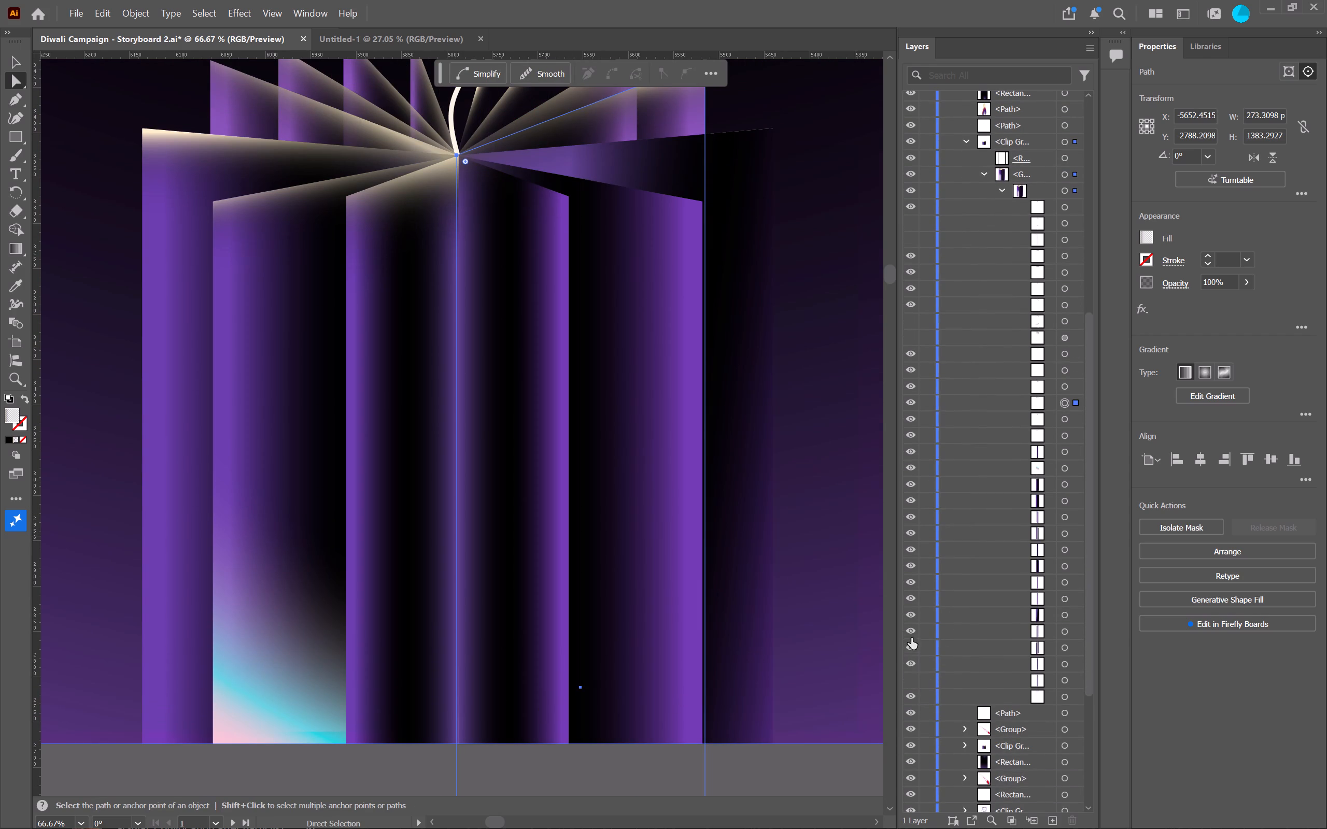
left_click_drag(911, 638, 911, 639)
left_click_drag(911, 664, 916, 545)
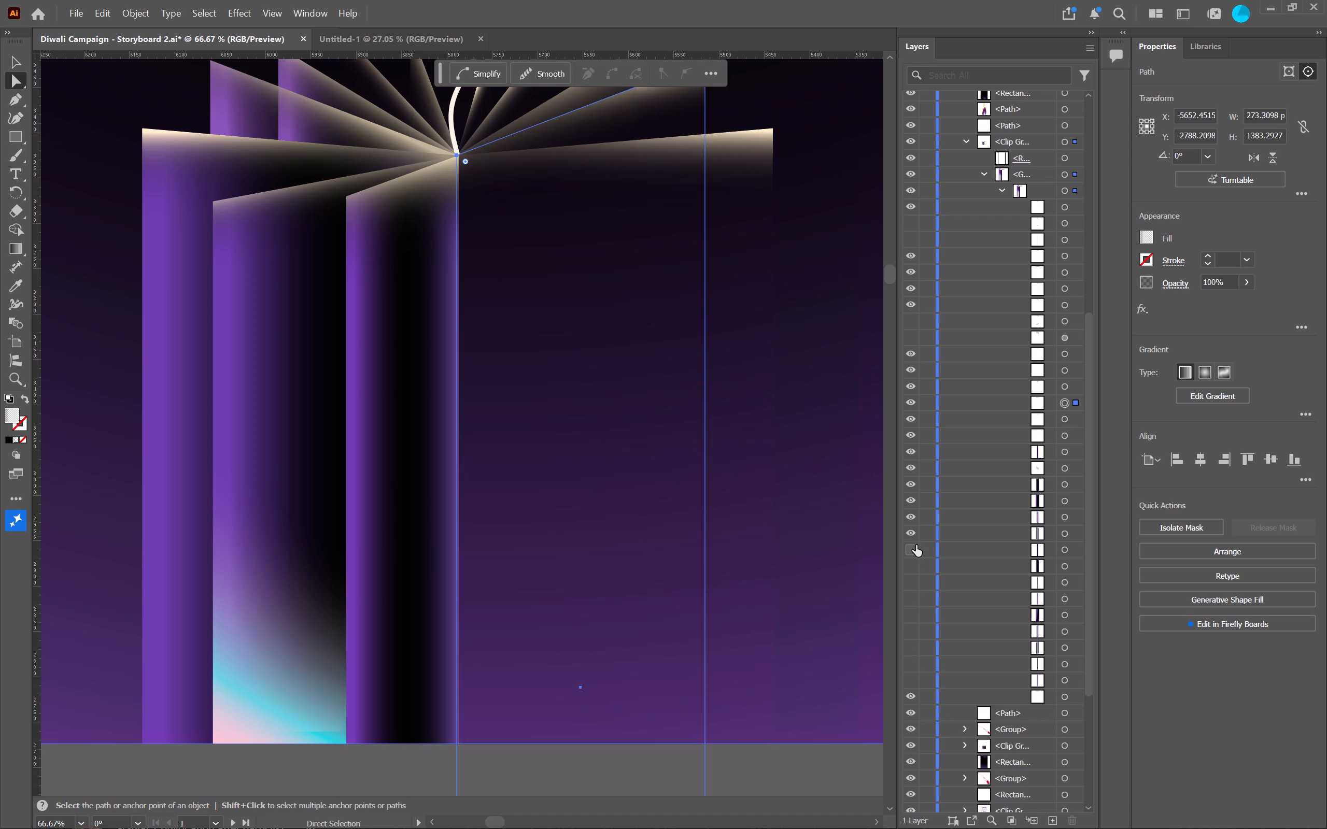
Show and rehide the hidden right-side paths one at a time to identify which panel each one draws.
left_click(914, 570)
left_click(914, 570)
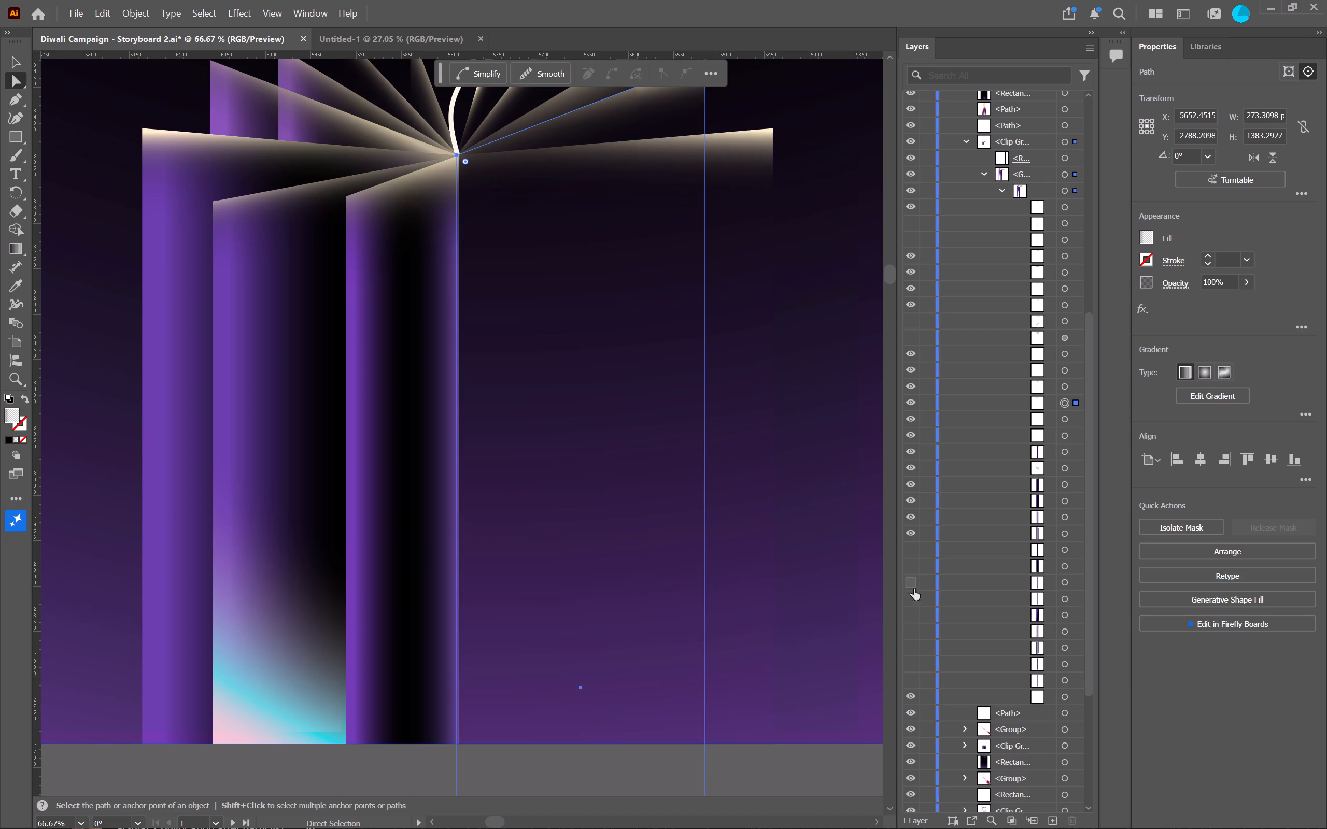
left_click(914, 589)
left_click(913, 585)
left_click(913, 585)
left_click(911, 613)
left_click(911, 613)
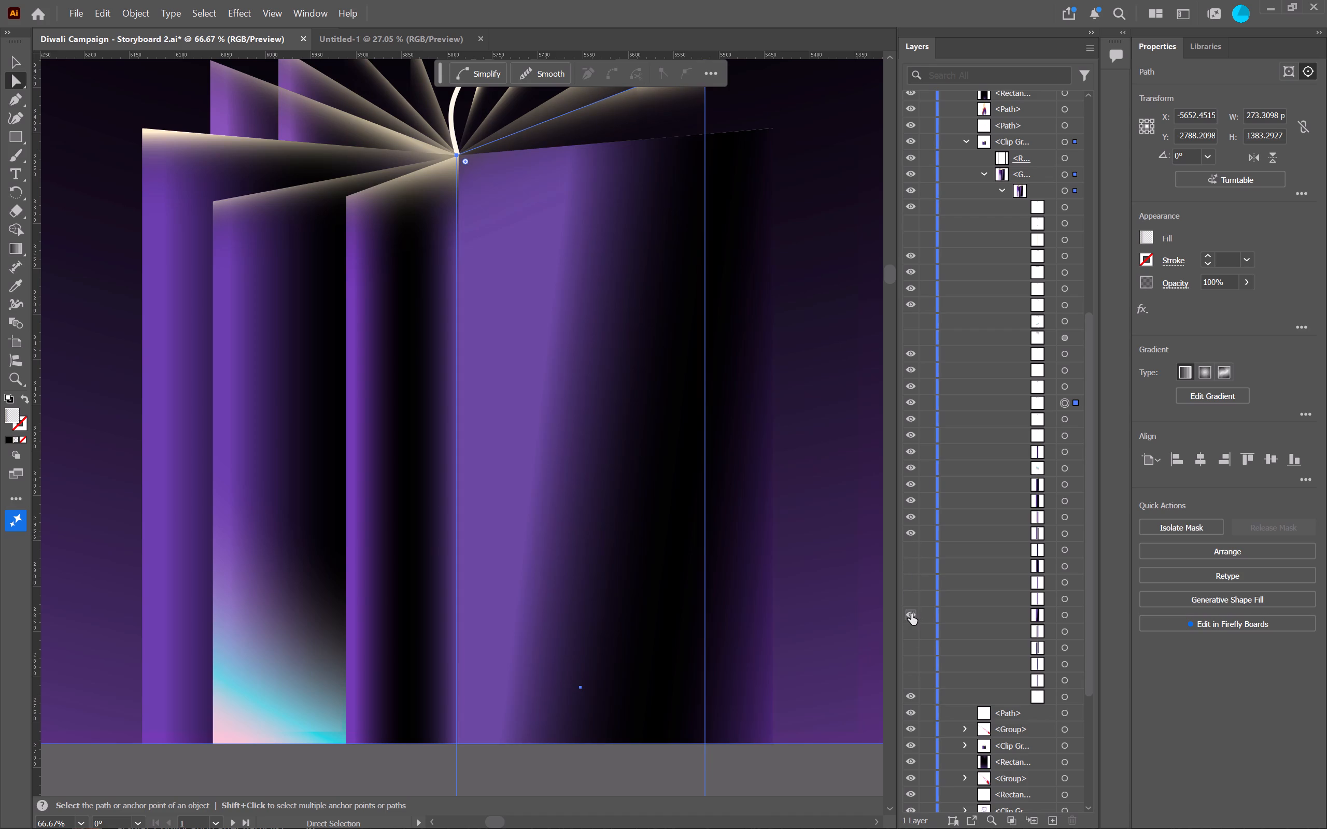
left_click(910, 601)
left_click(910, 601)
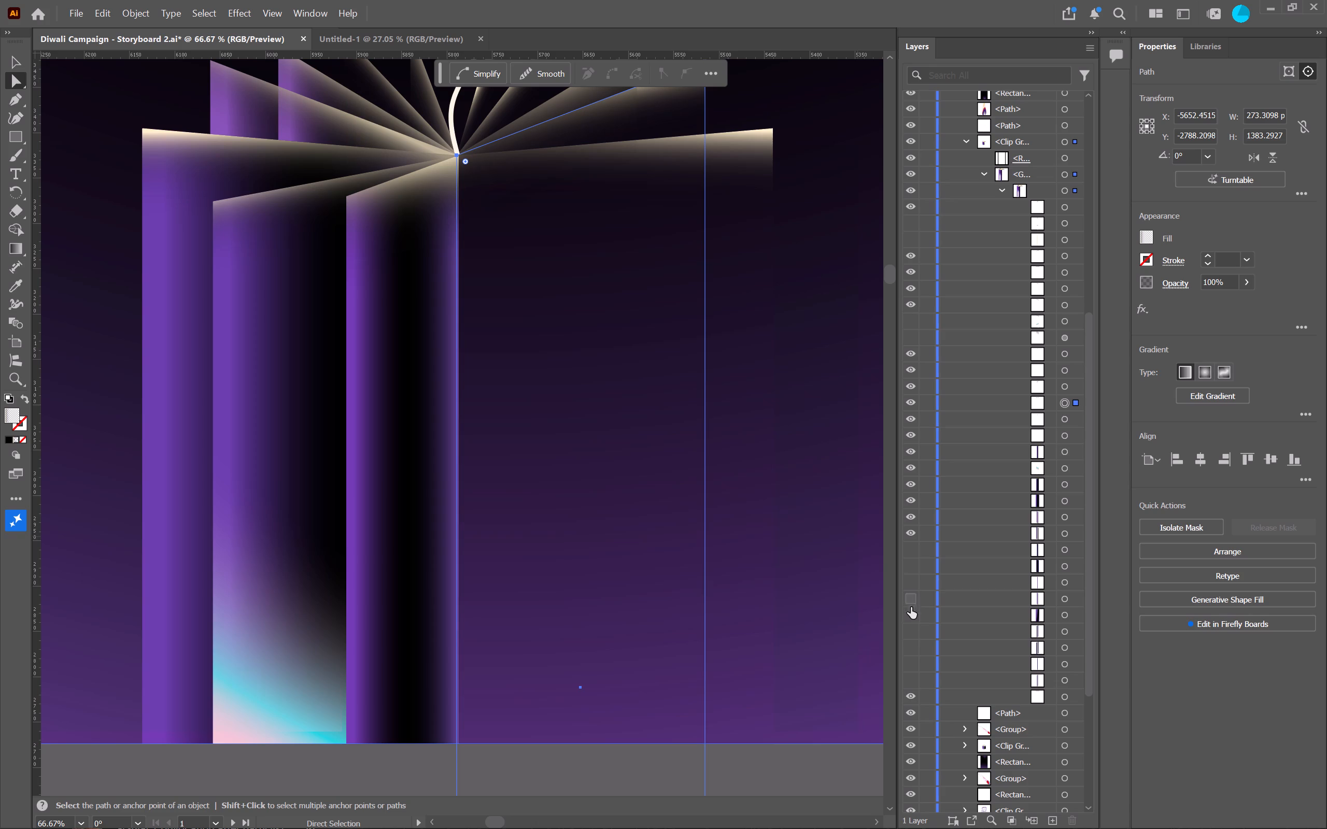
left_click(913, 645)
left_click(913, 645)
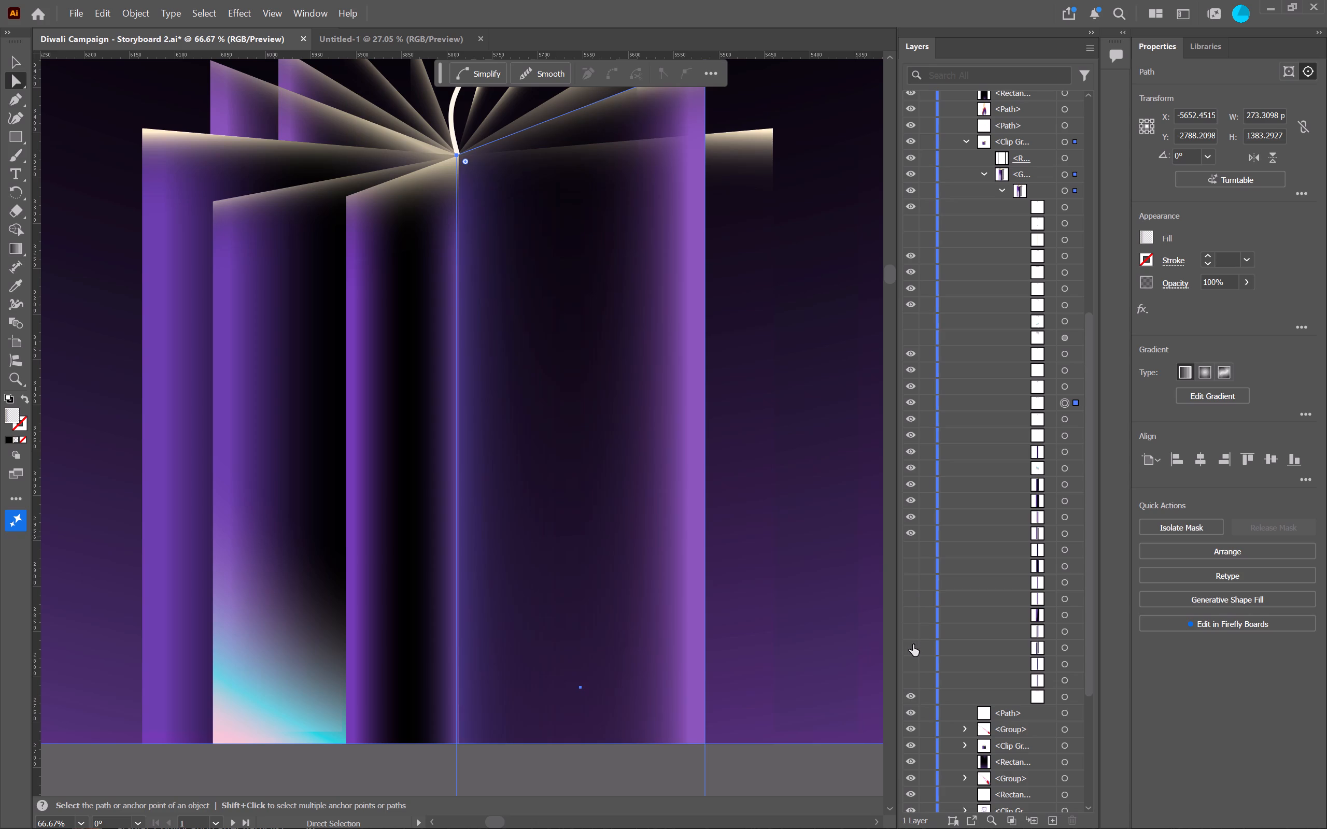
left_click(913, 664)
left_click(913, 664)
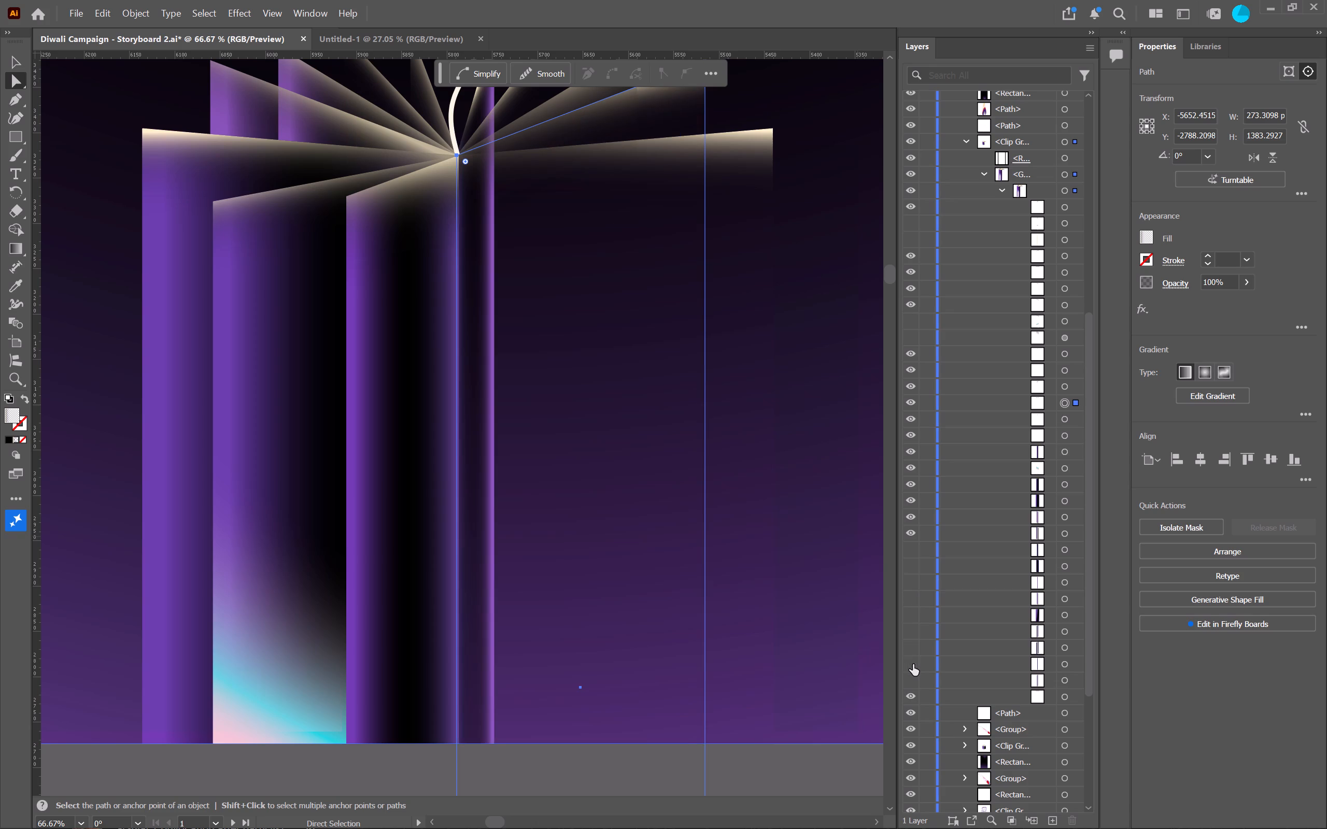
left_click(909, 685)
left_click(909, 685)
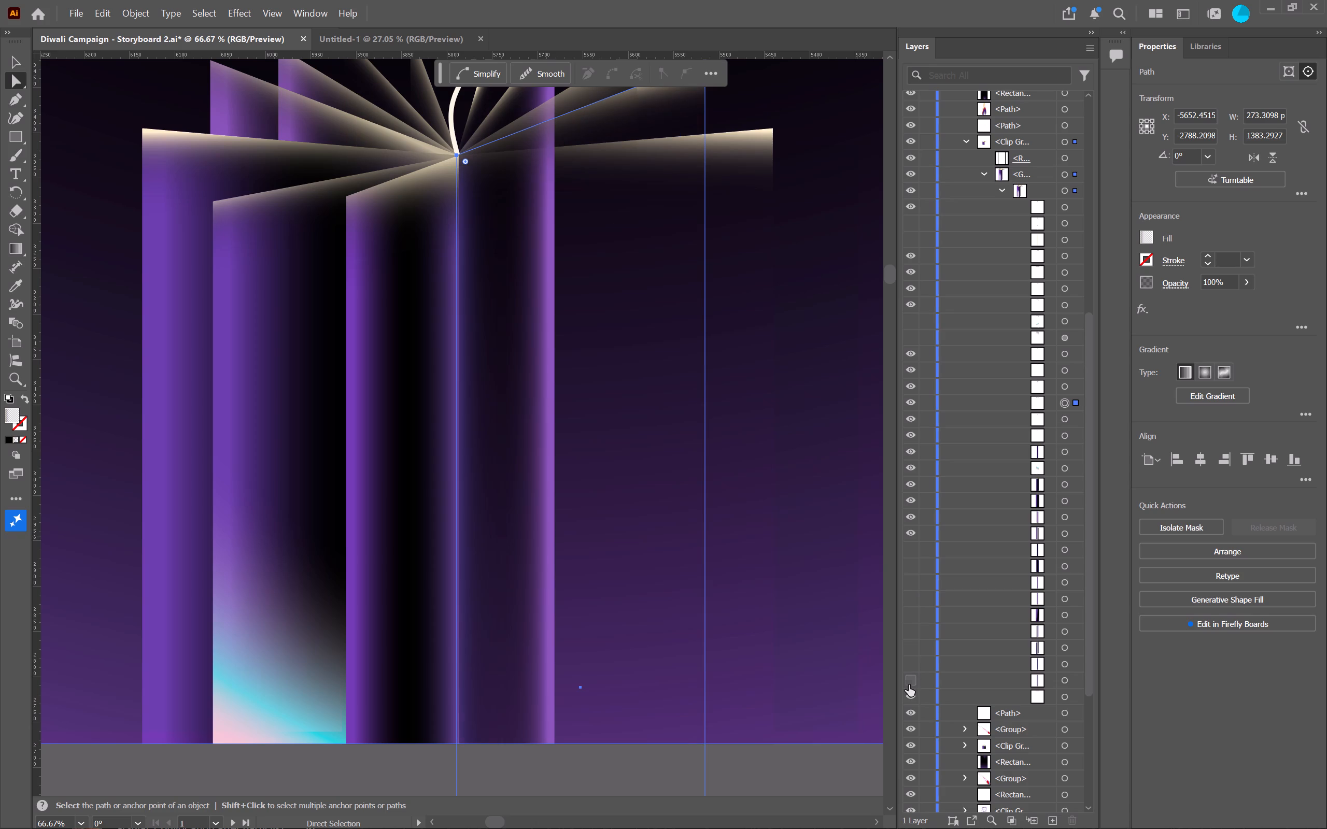
Reshow all the hidden right-side panel paths and toggle the uppermost one to check whether it is the front panel.
left_click_drag(909, 685, 911, 551)
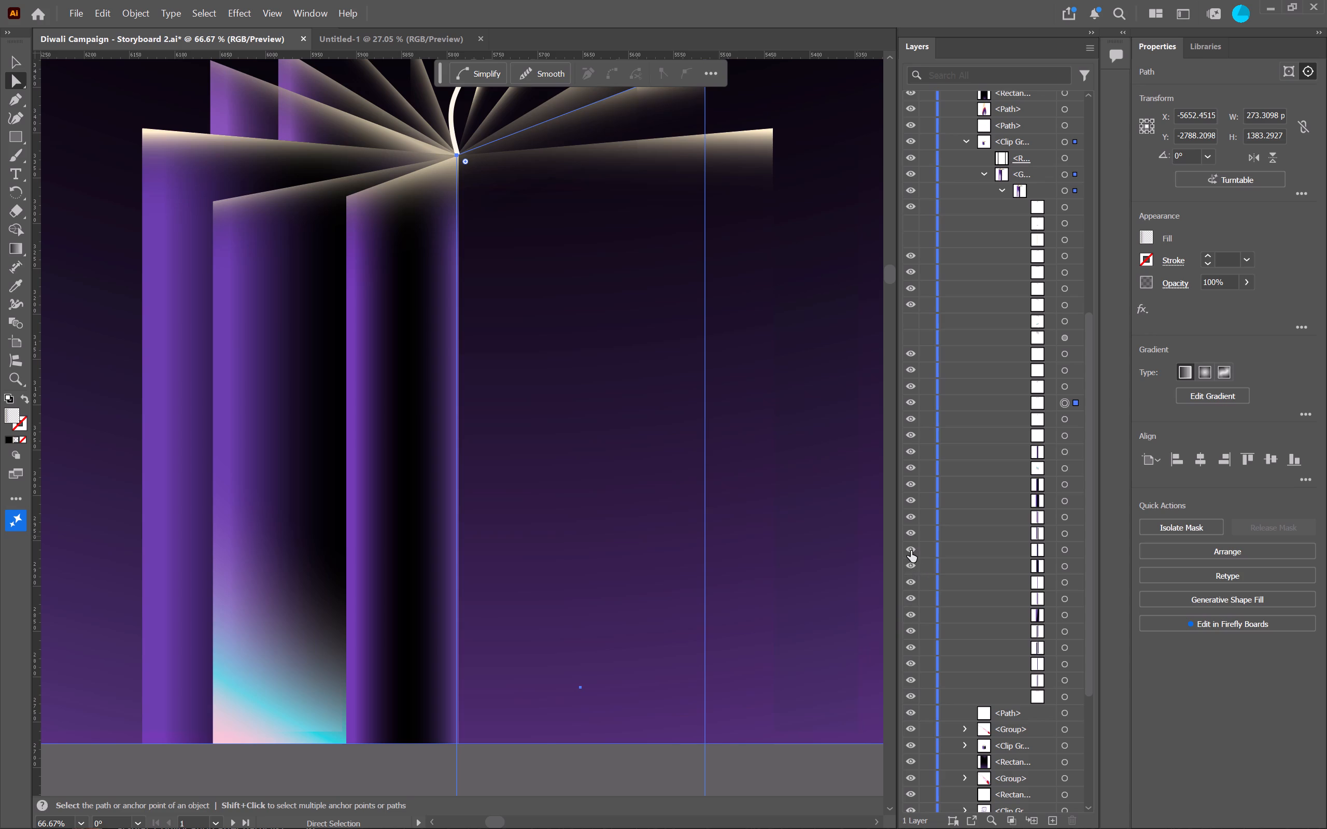
left_click_drag(911, 551, 910, 551)
left_click(910, 551)
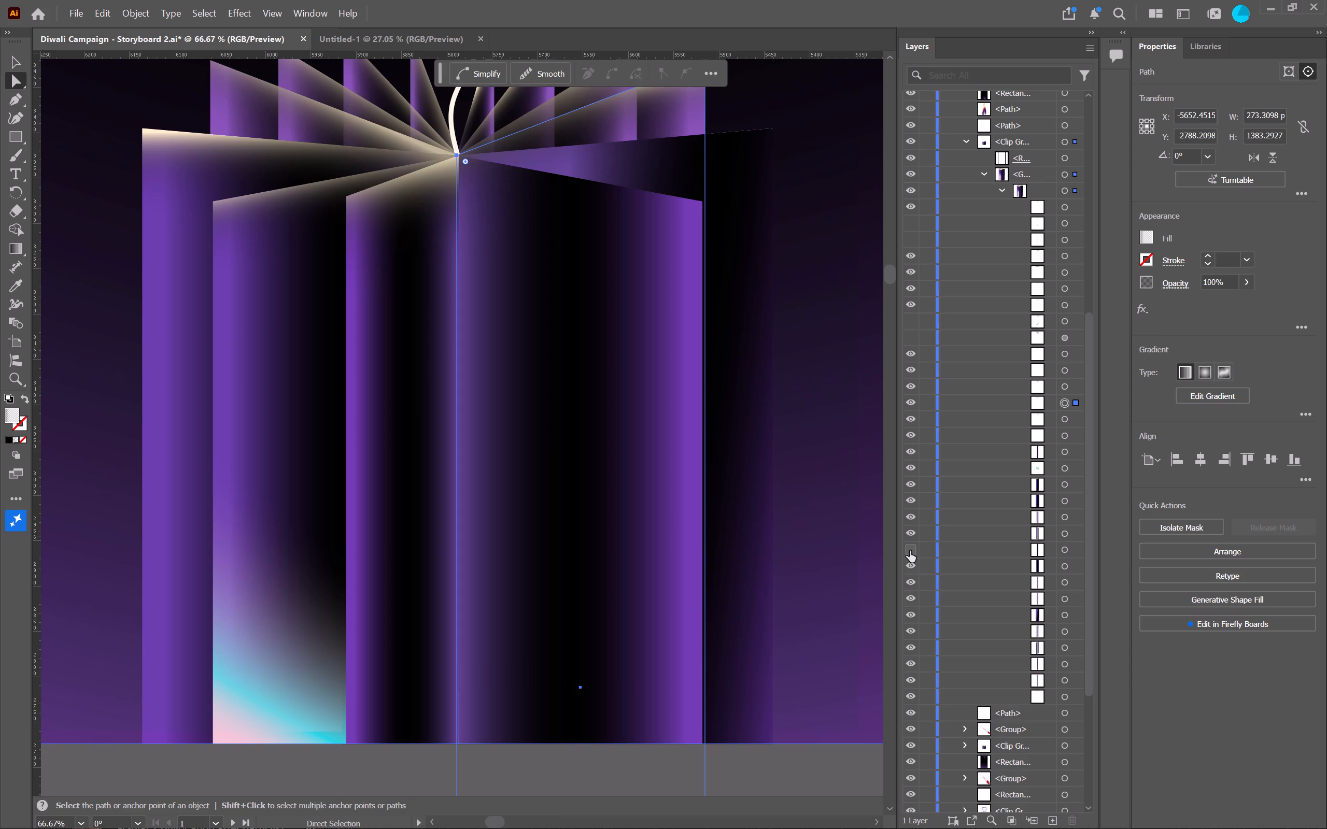
left_click(910, 551)
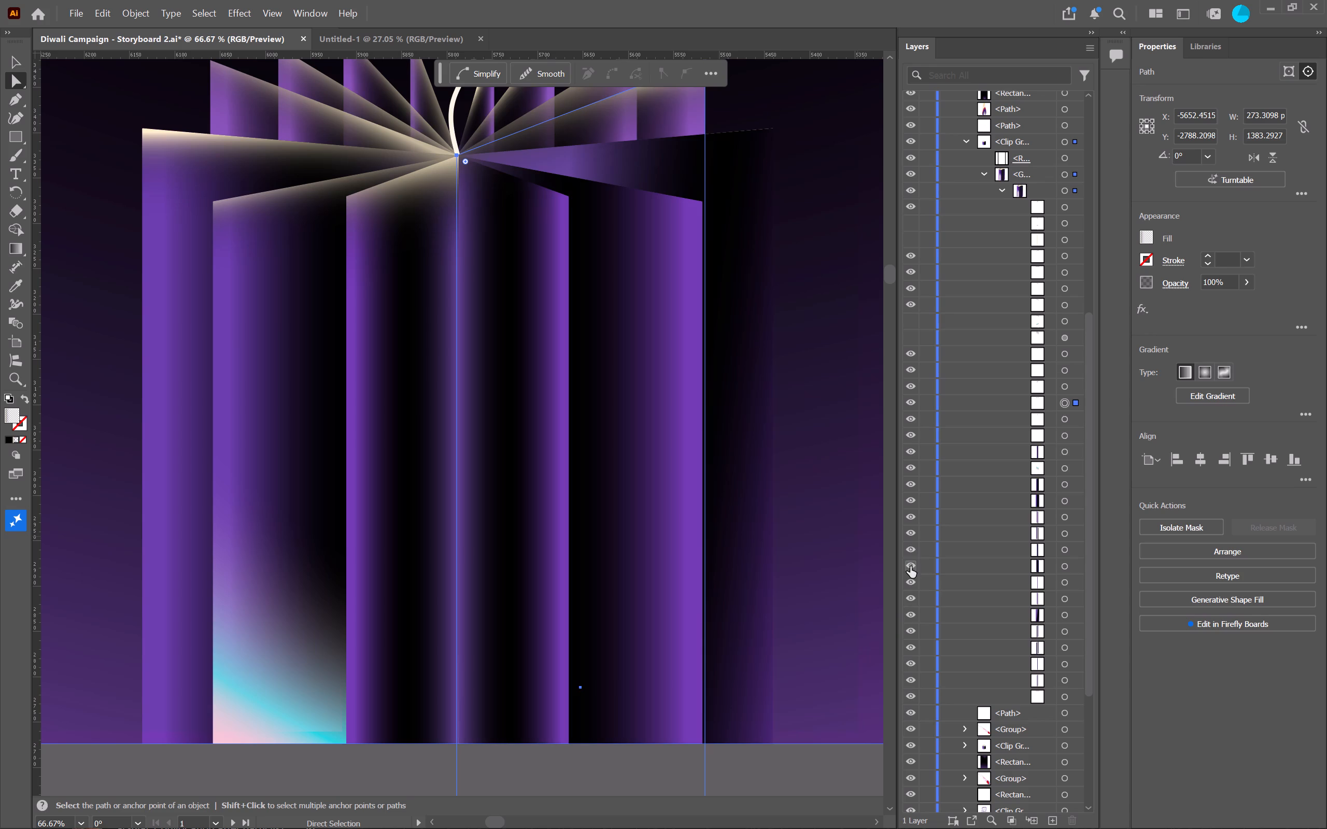
Hide the firecracker's other panel paths above and below the narrow right front panel, leaving that panel visible.
left_click_drag(910, 566, 913, 691)
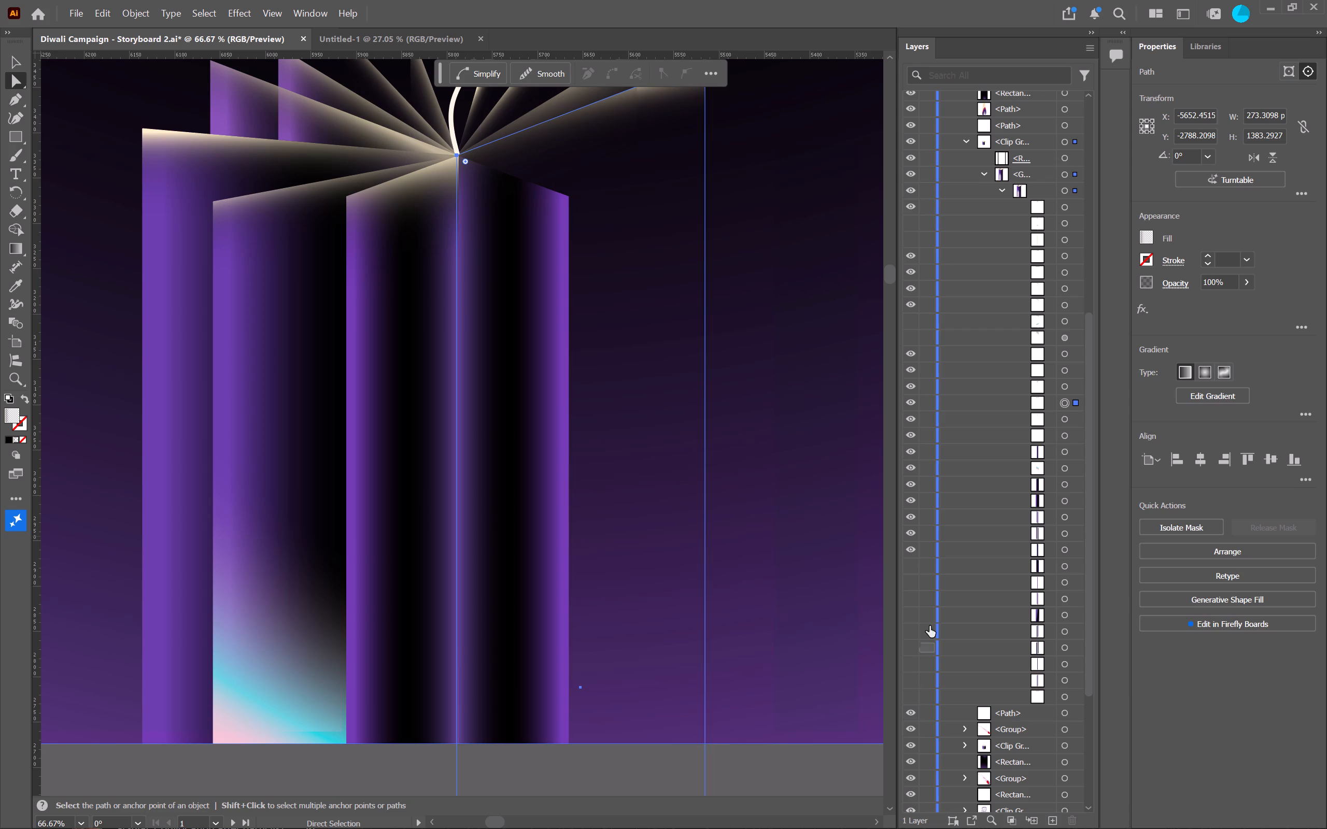
scroll(939, 564, "up", 1)
left_click_drag(911, 544, 911, 408)
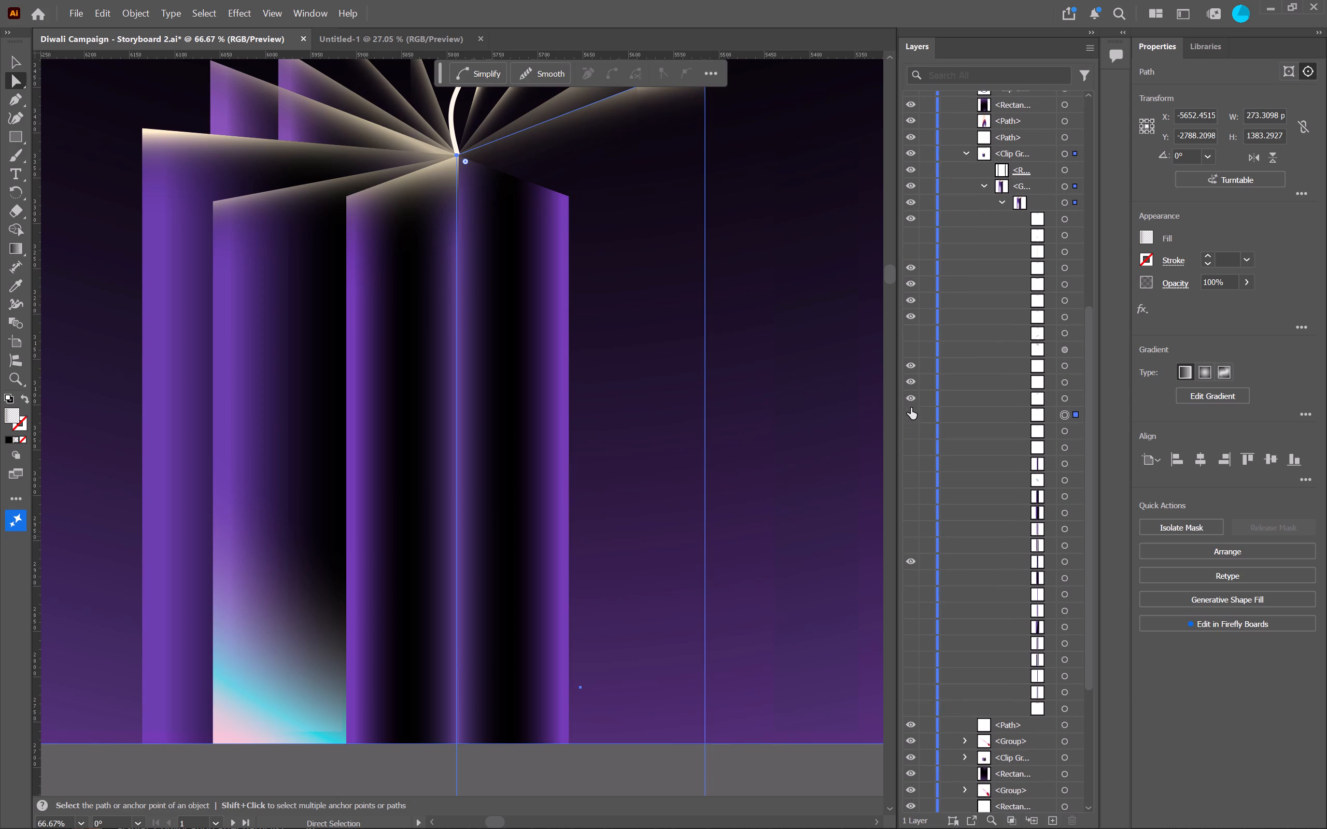
left_click_drag(911, 408, 915, 366)
Reveal the right front panel's pink-cyan and cream gradient overlays, and hide all the remaining left-side highlight paths.
left_click(913, 236)
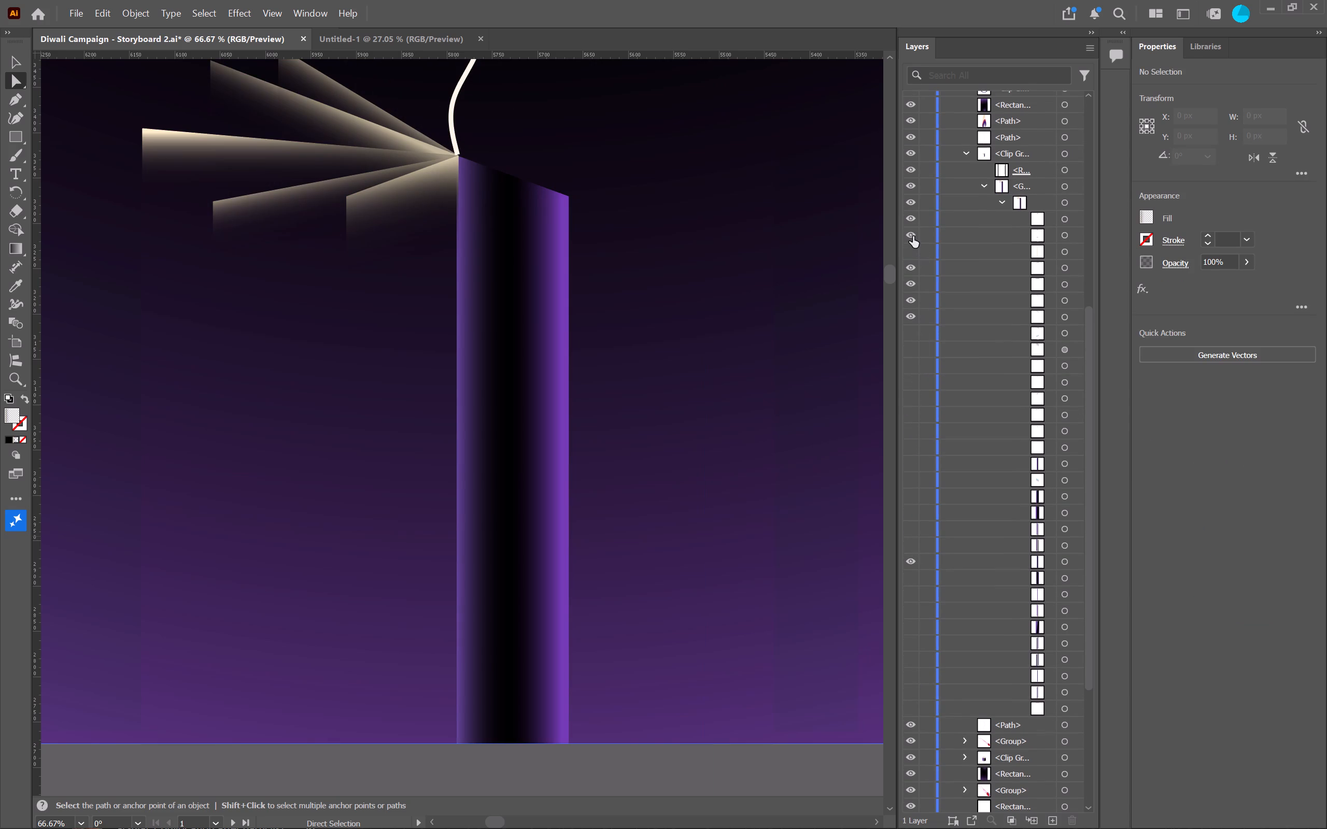
left_click(913, 247)
left_click_drag(908, 271, 907, 307)
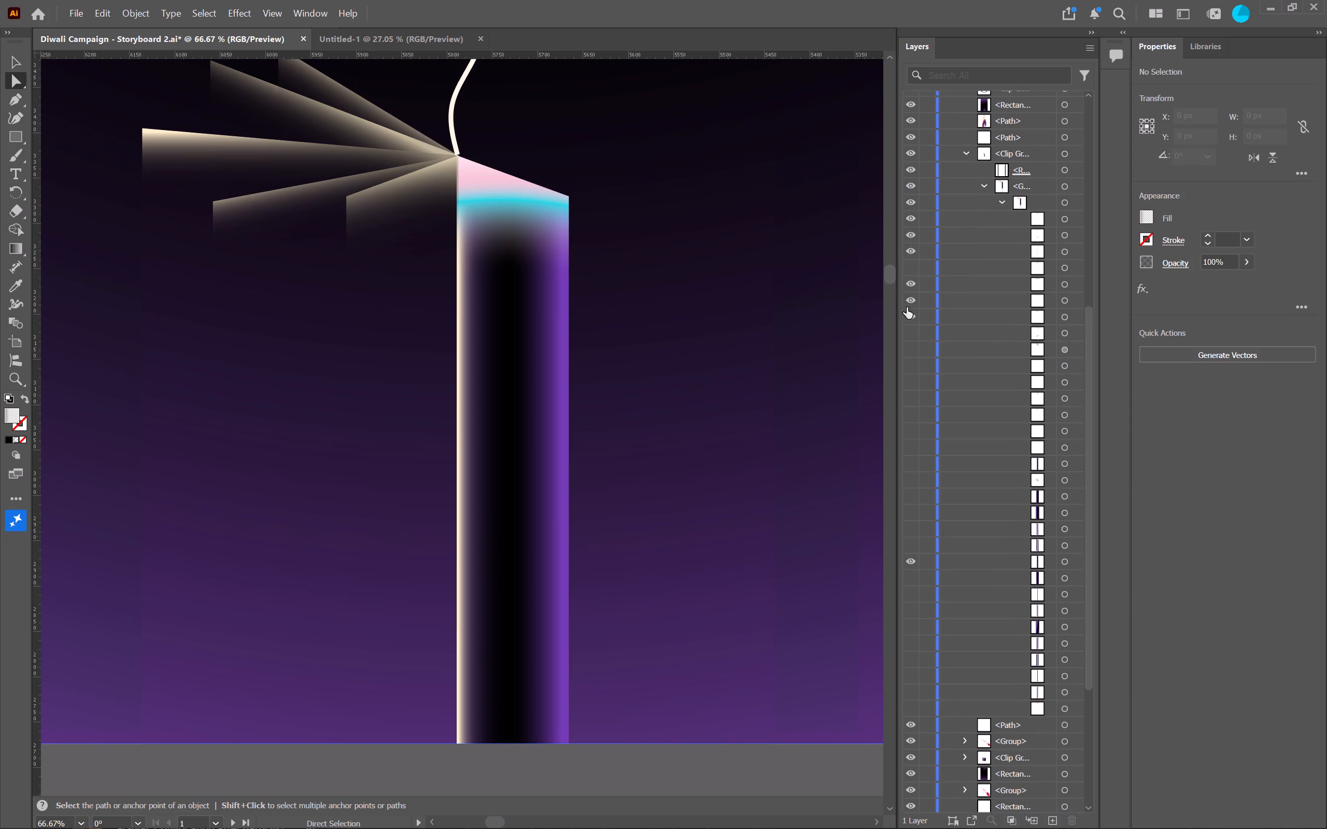
left_click_drag(907, 307, 908, 373)
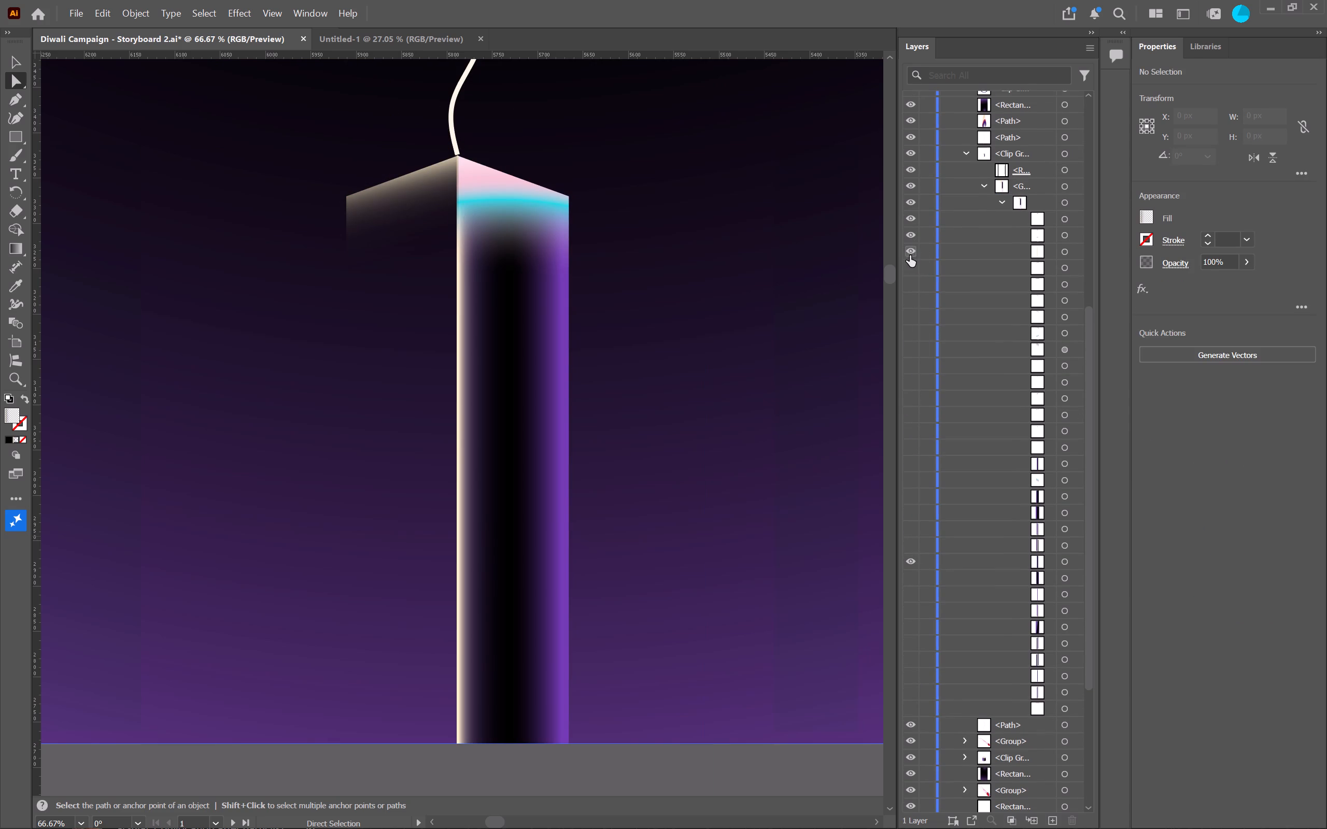
left_click(910, 255)
left_click(910, 255)
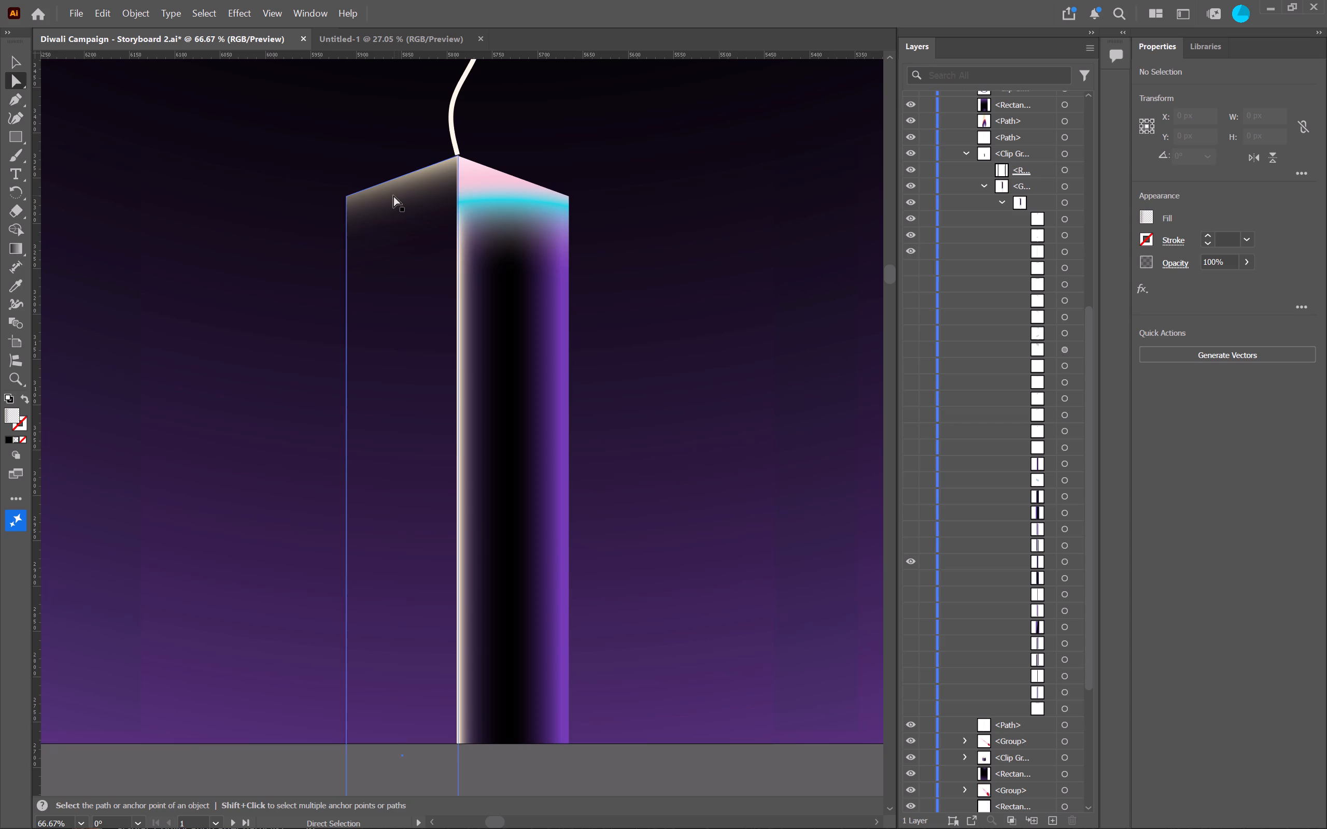
left_click(393, 195)
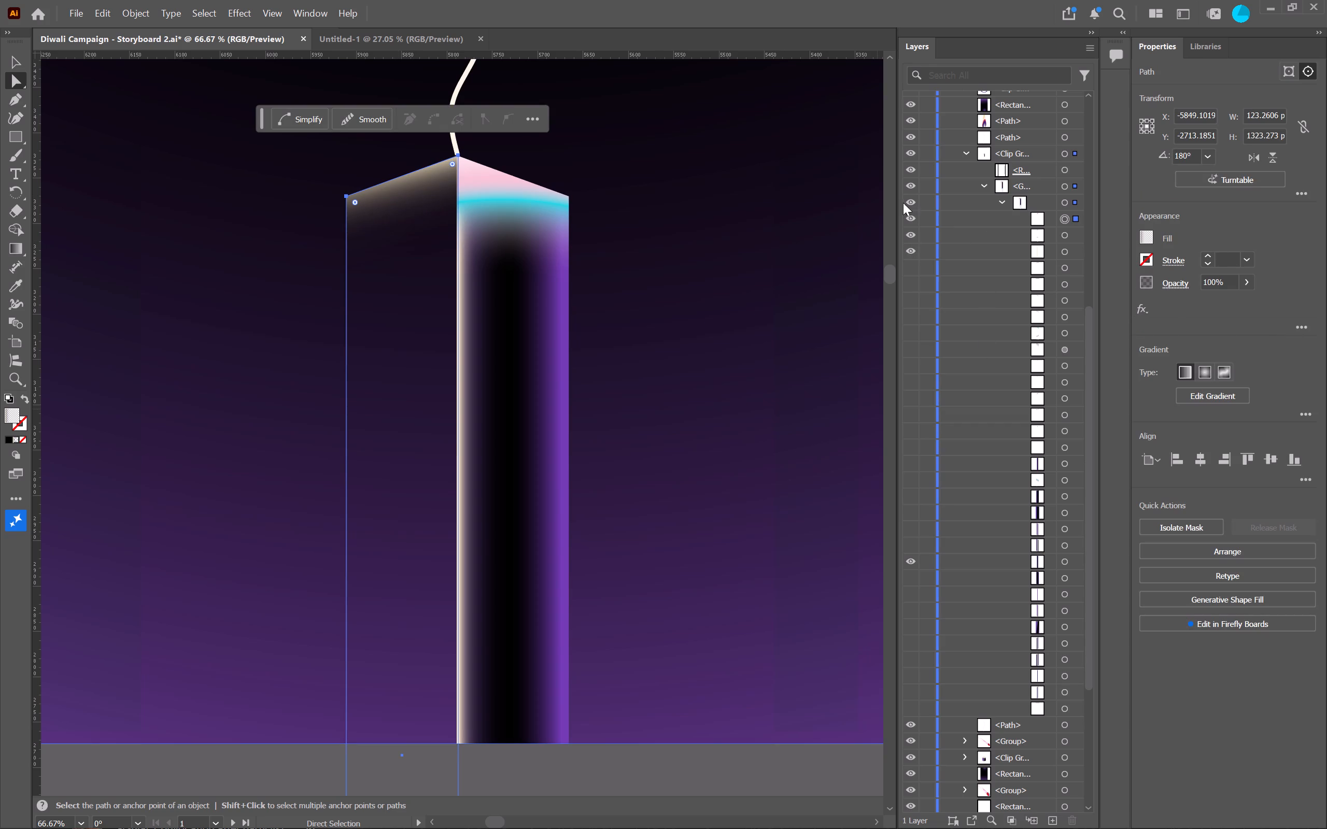
left_click(913, 218)
scroll(670, 254, "up", 1)
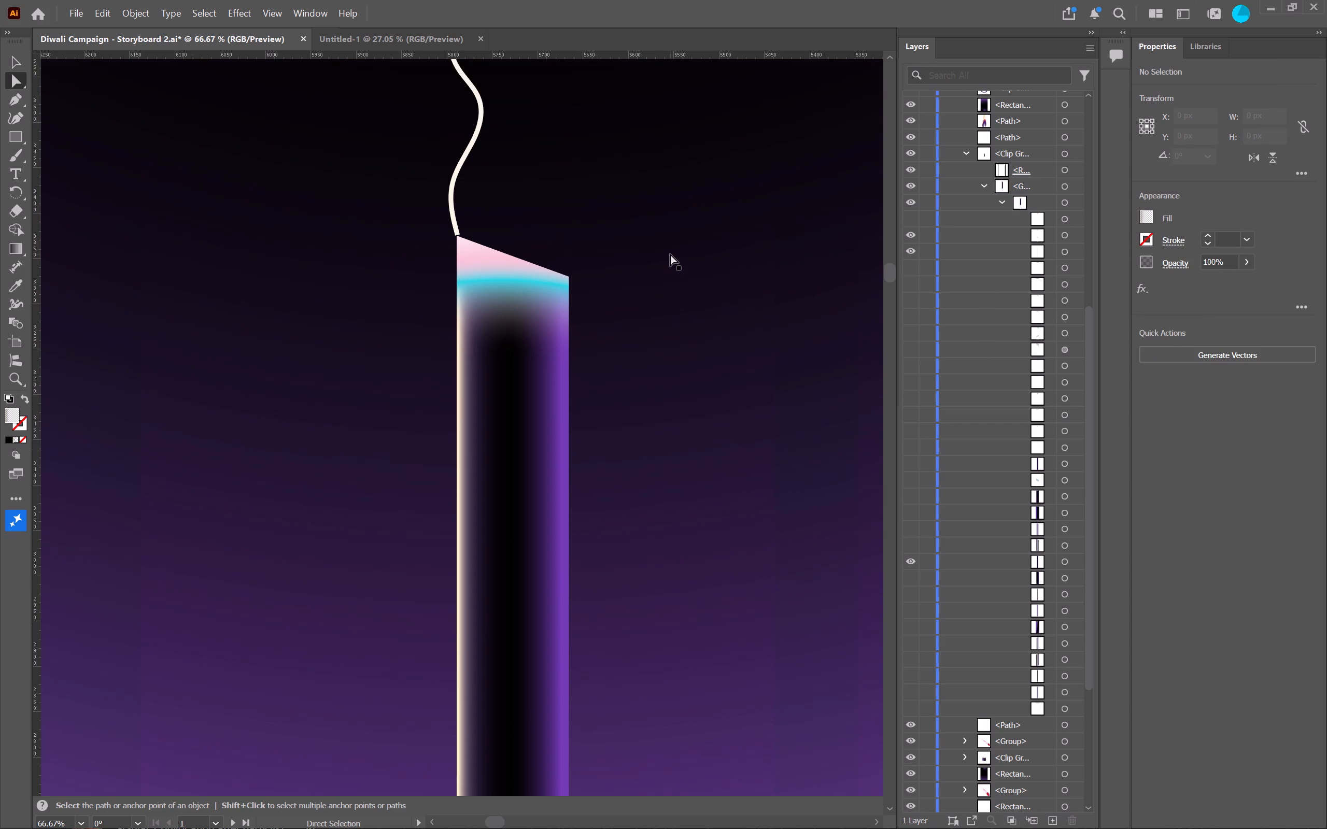
scroll(670, 254, "up", 1)
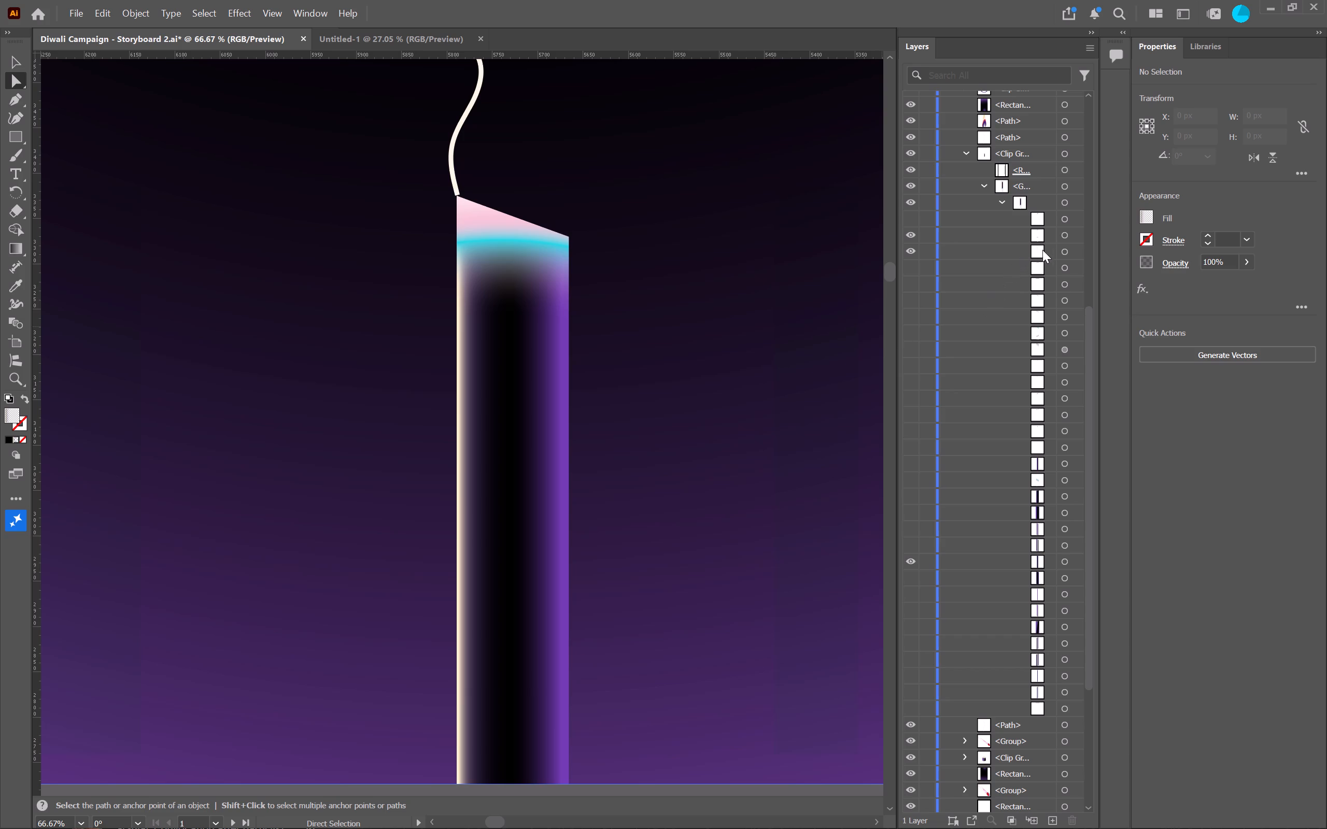
Copy the front panel's base path together with its two gradient overlay paths and paste them into the Untitled-1 document.
left_click(1064, 231)
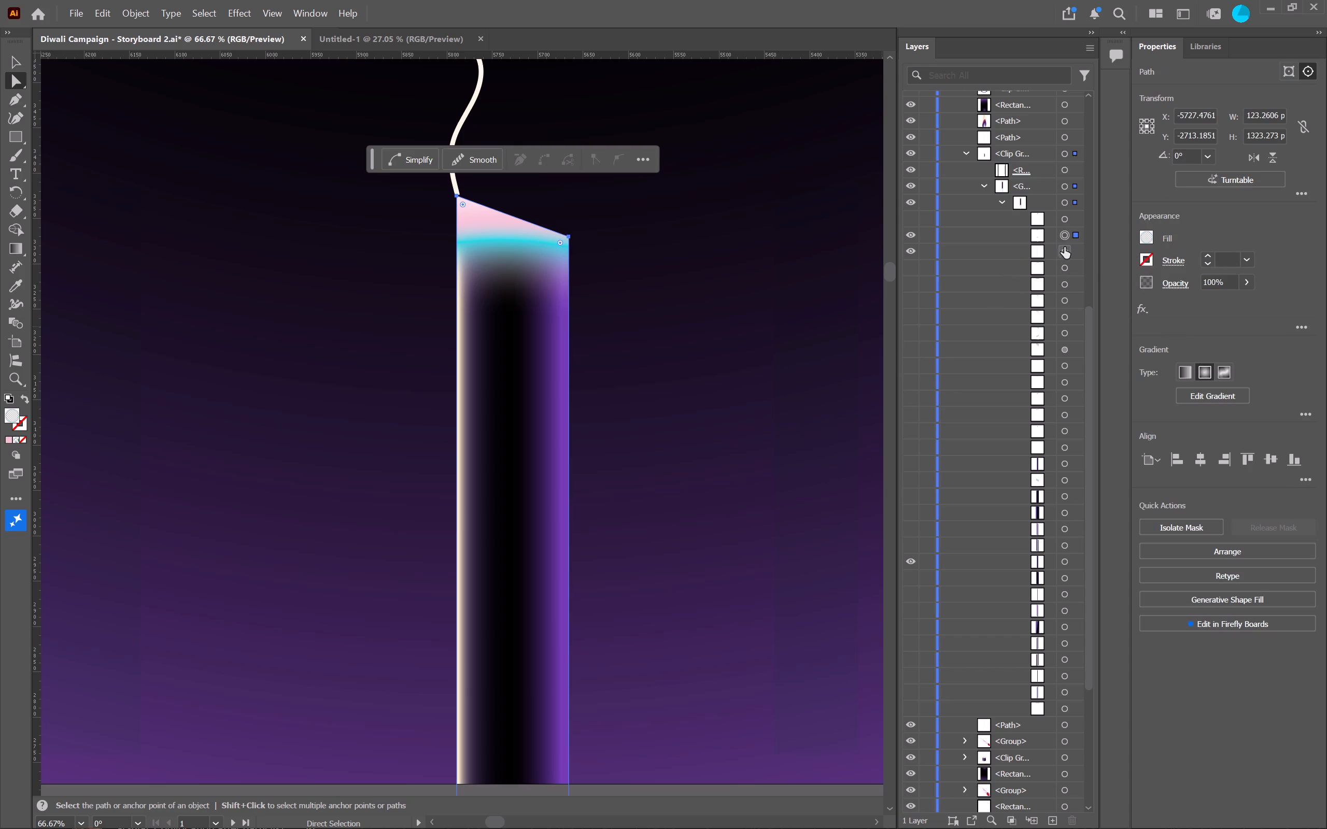
left_click(1063, 252, "ctrl")
left_click(1064, 566, "ctrl")
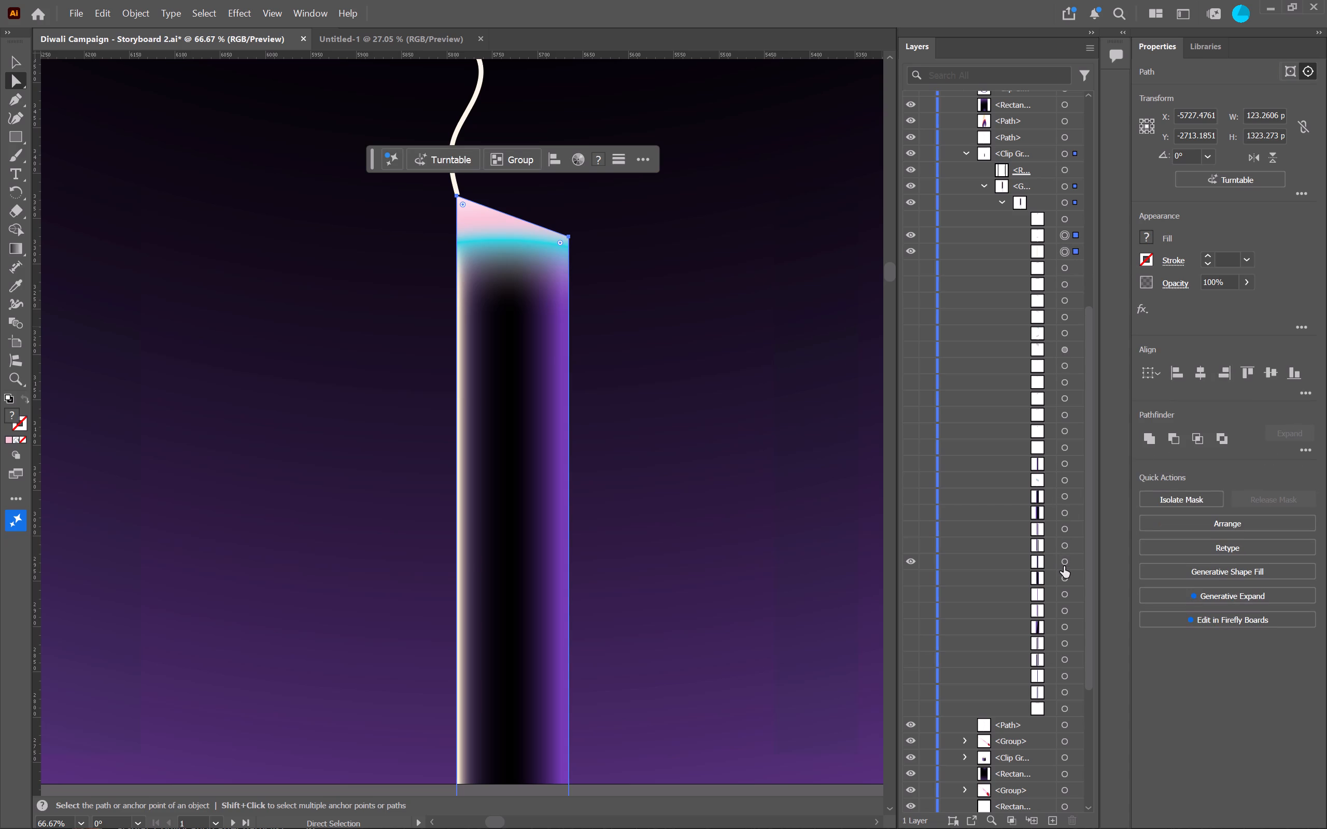
key("ctrl+c")
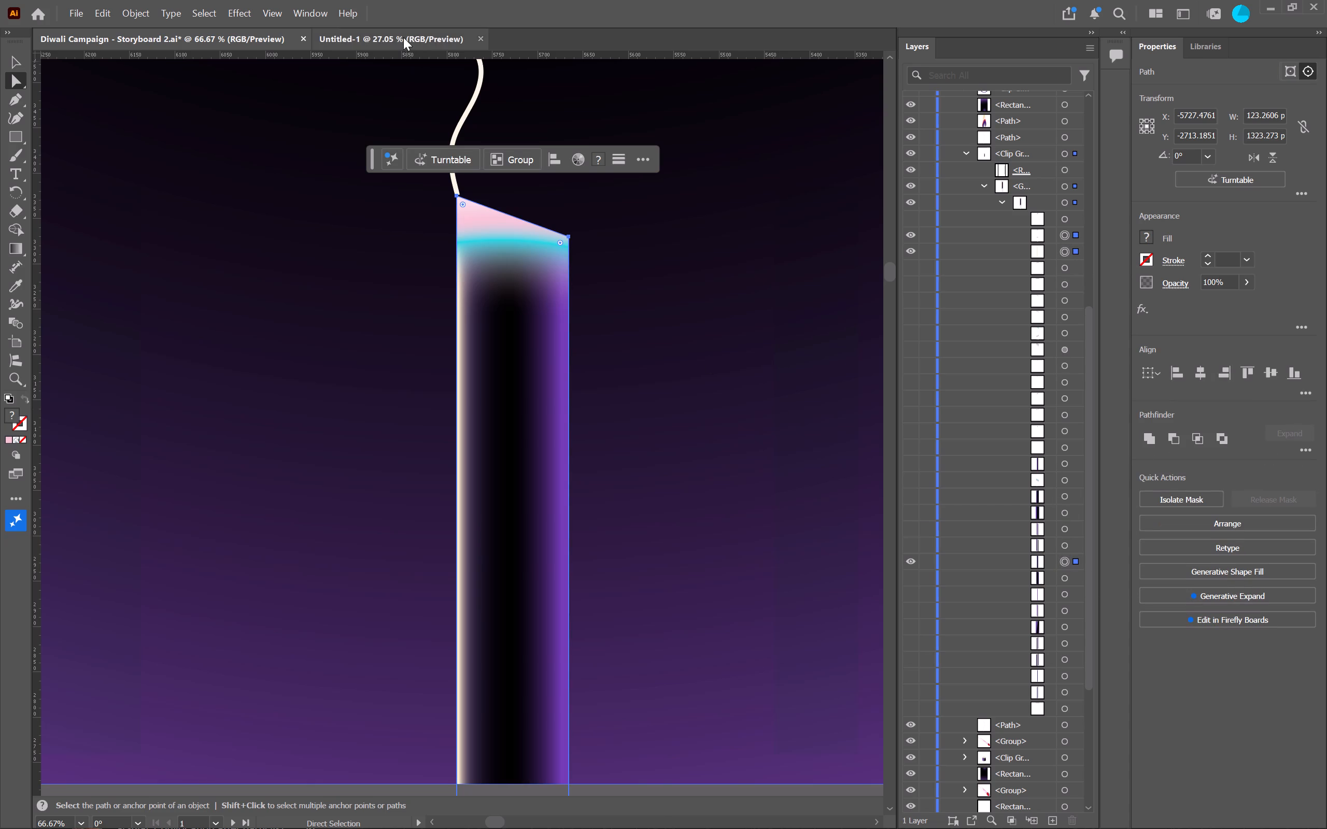
left_click(403, 37)
left_click(438, 281)
key("ctrl+v")
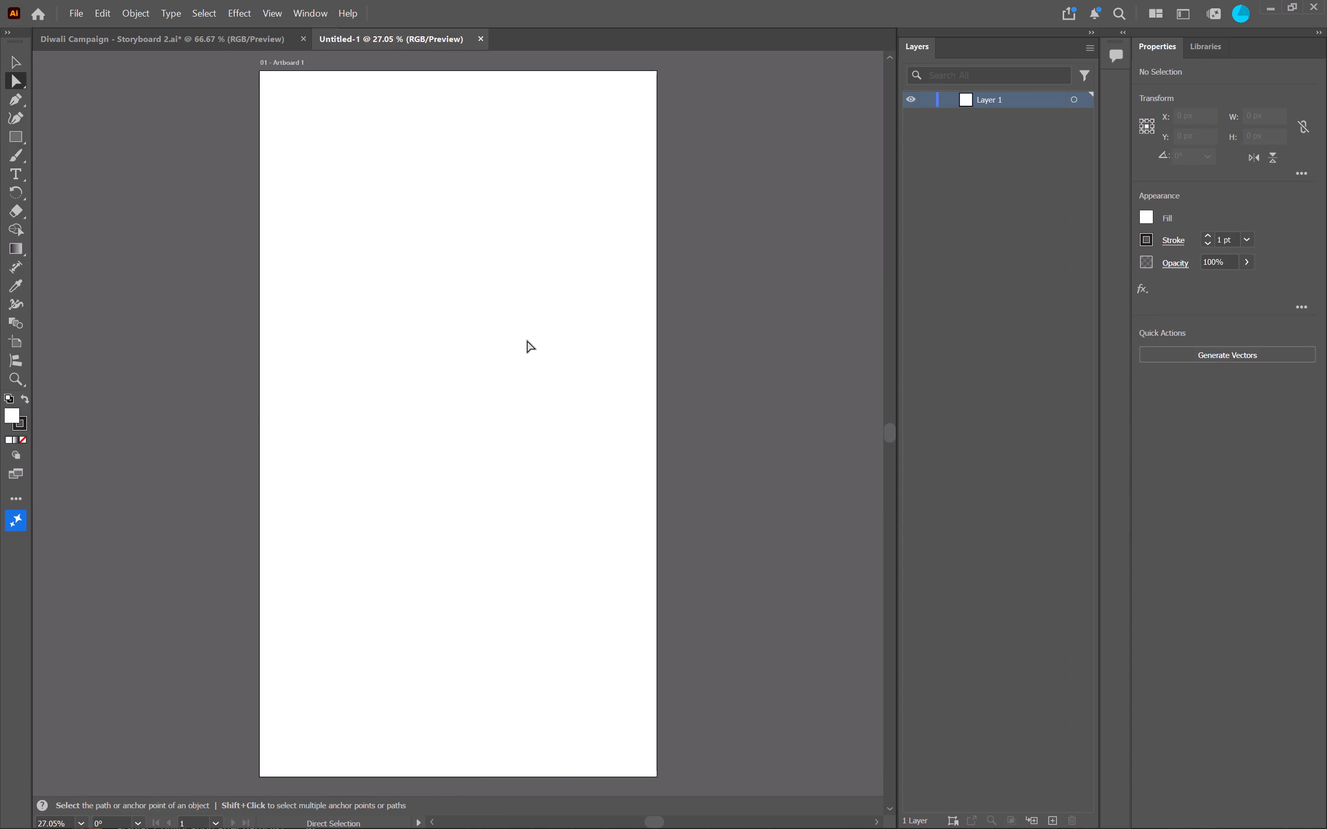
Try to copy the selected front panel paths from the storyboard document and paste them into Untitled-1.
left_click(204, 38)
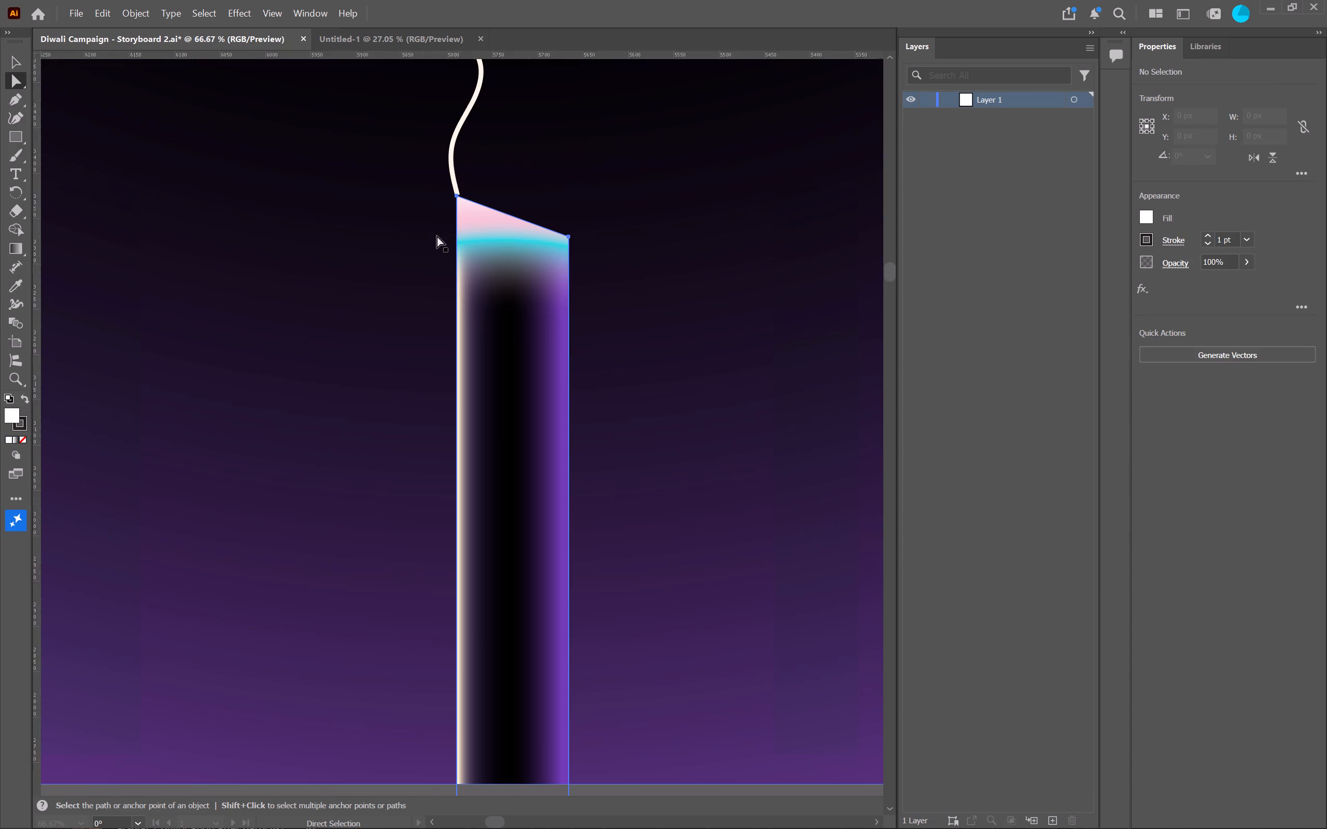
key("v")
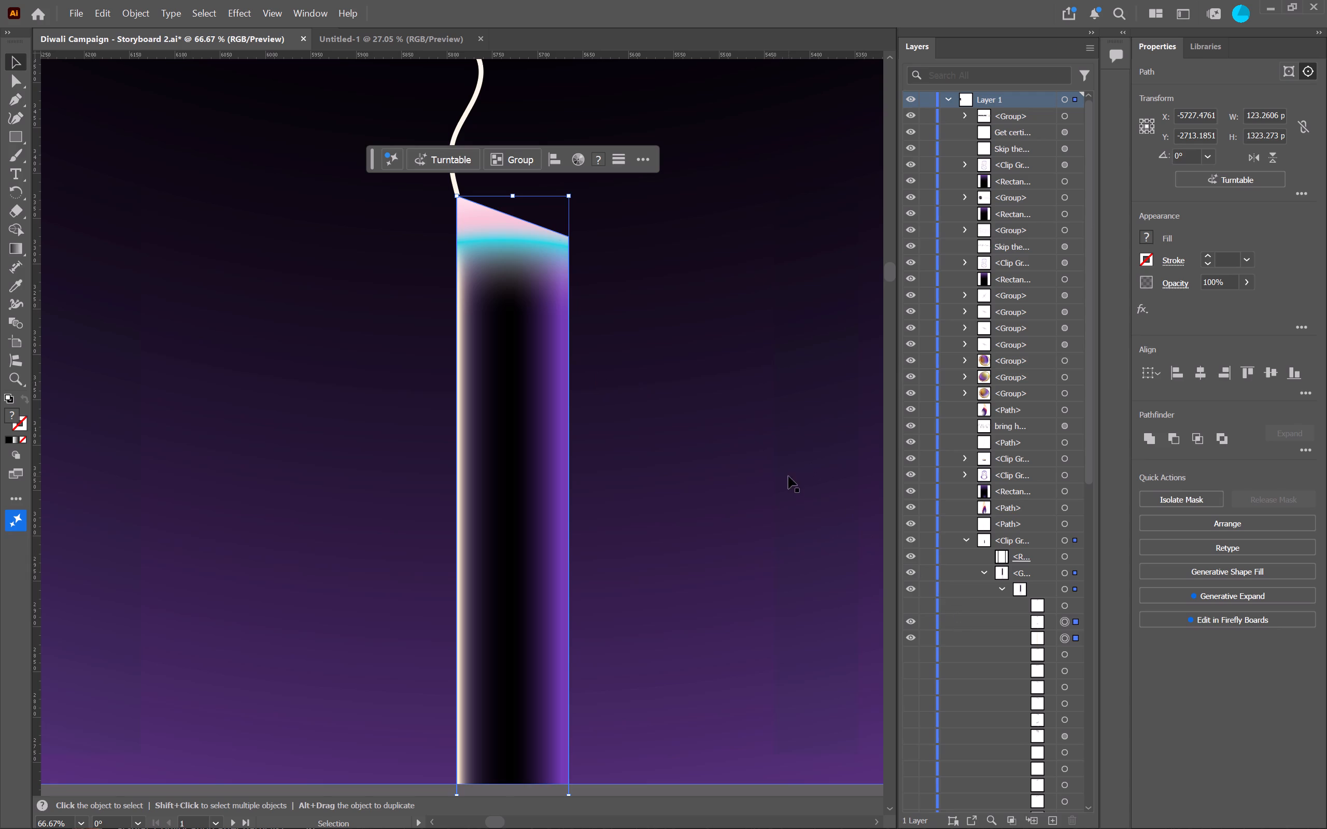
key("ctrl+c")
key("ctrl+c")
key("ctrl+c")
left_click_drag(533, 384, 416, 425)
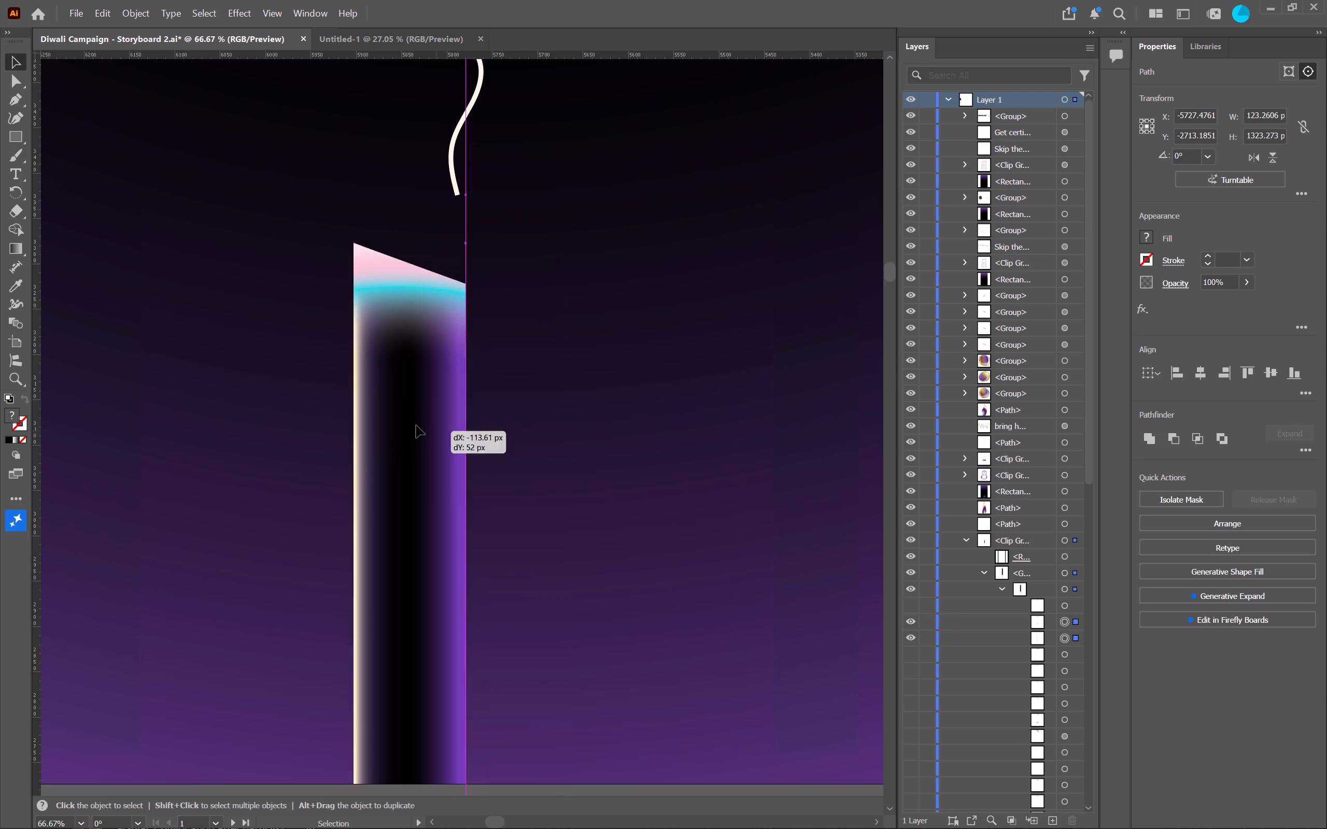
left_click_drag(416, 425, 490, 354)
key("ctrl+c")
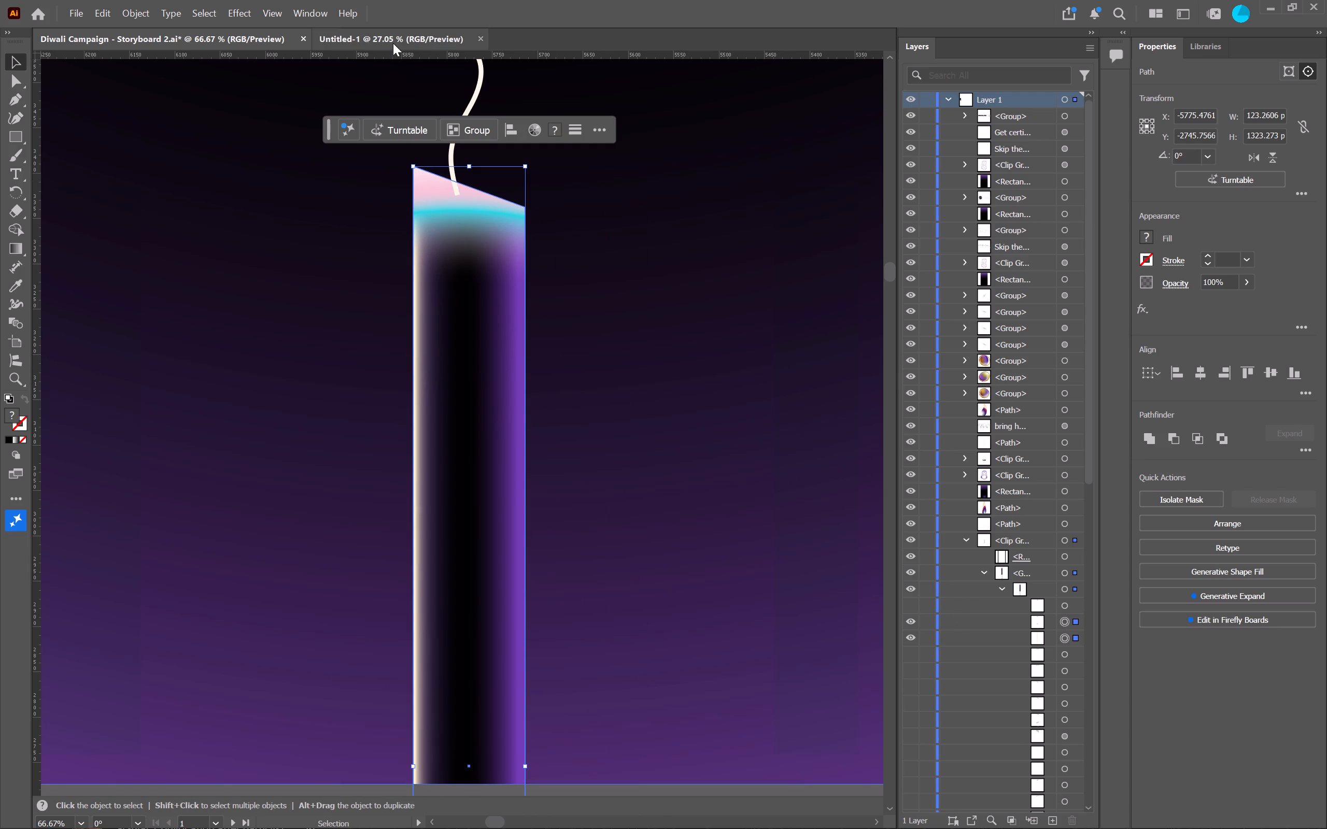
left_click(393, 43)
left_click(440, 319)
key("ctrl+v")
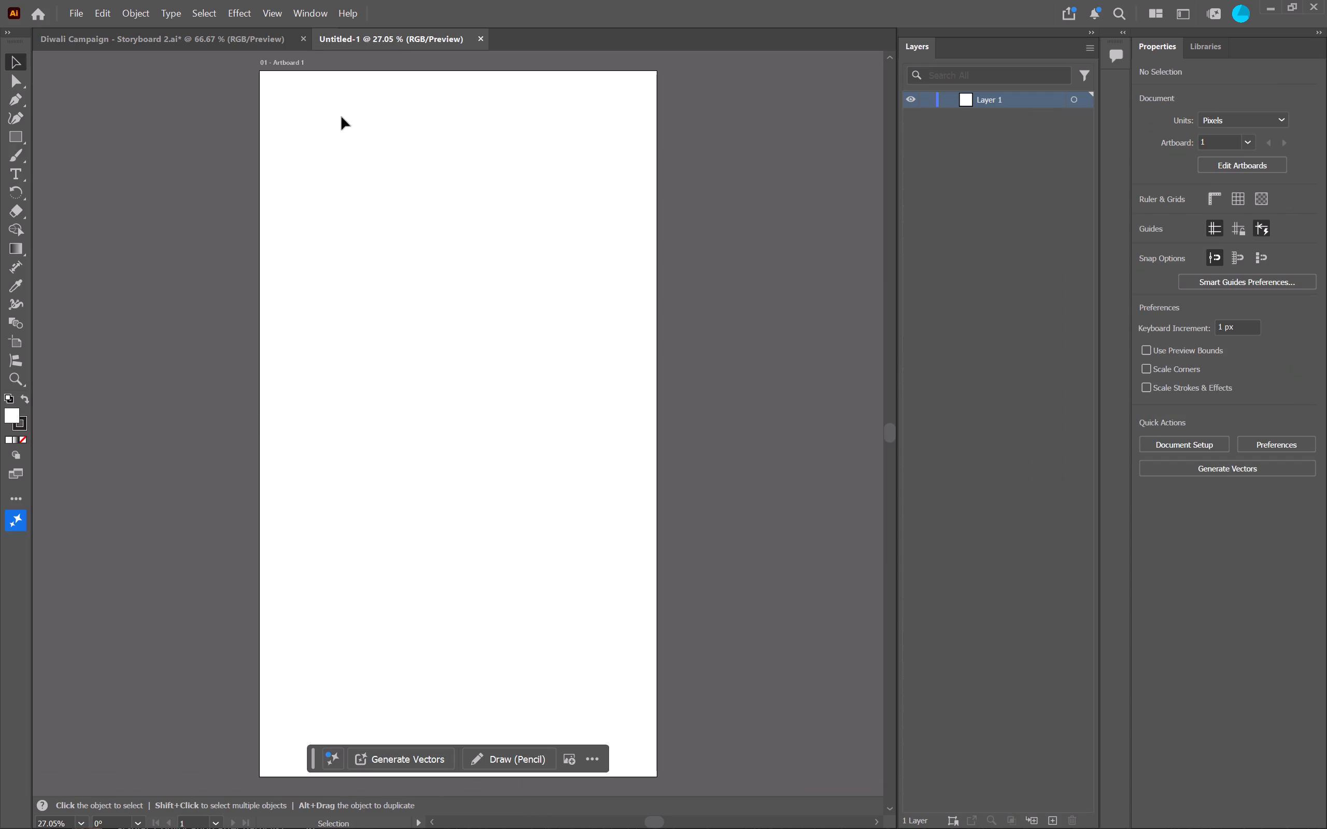
Cut the three front panel paths out of the storyboard's clip group and paste them at the top of Layer 1.
left_click(233, 46)
scroll(369, 342, "down", 6)
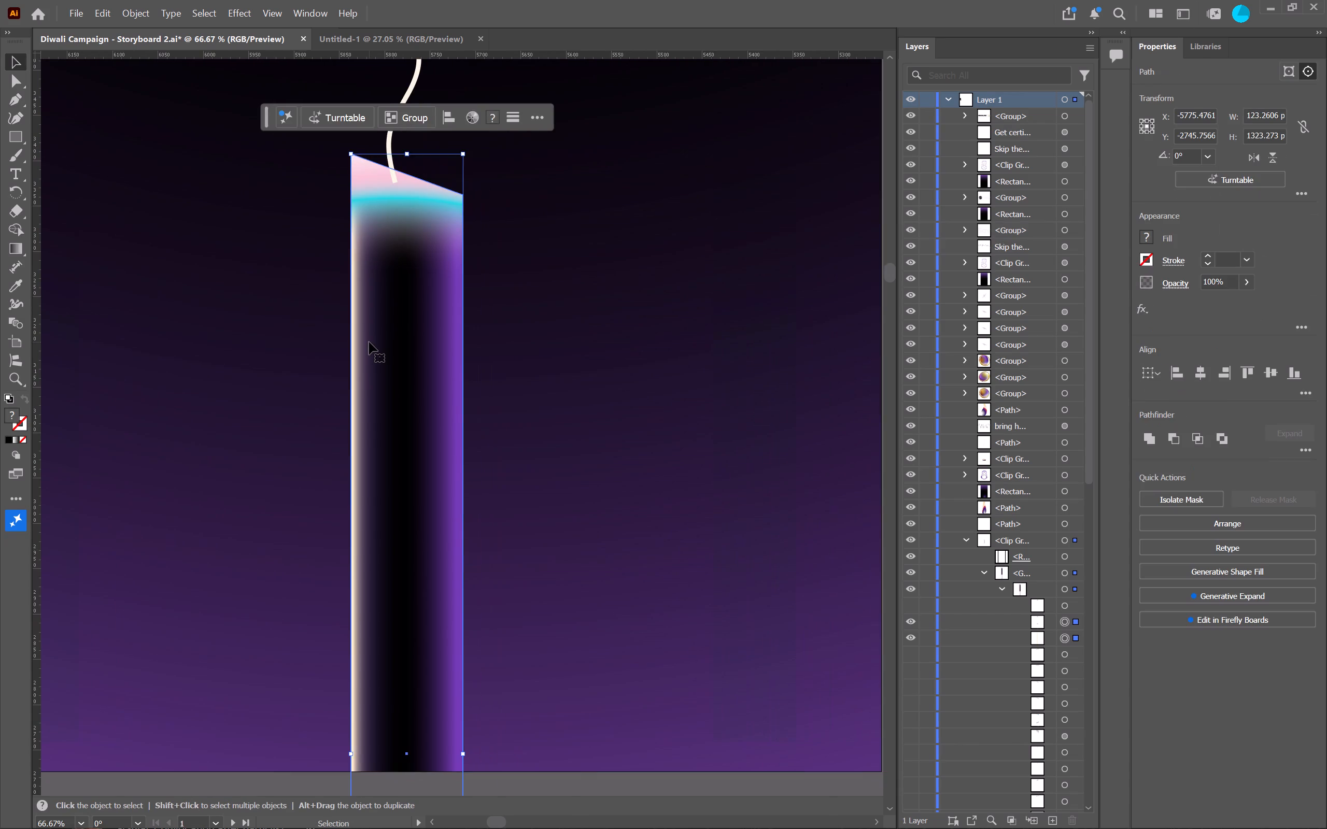
scroll(369, 342, "down", 3)
left_click_drag(432, 176, 376, 828)
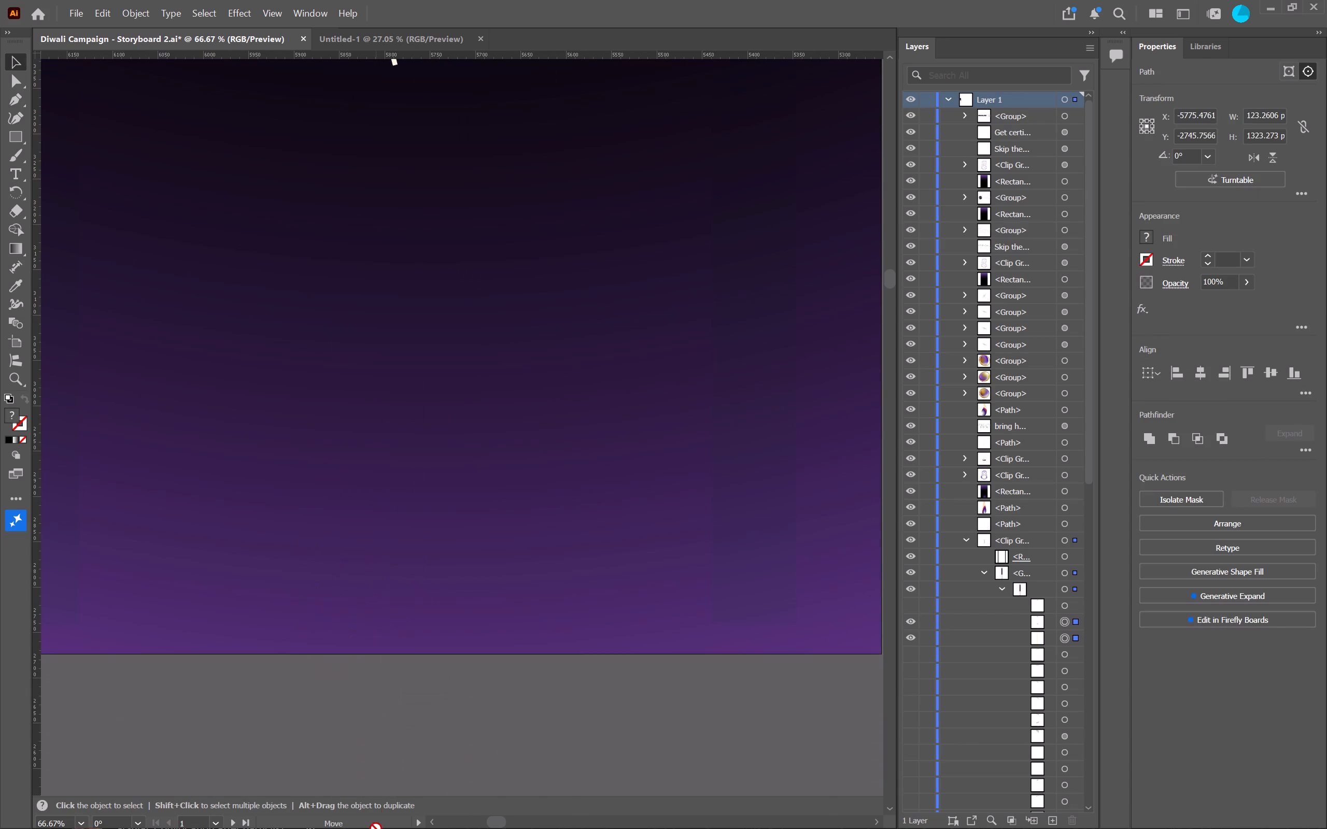
left_click_drag(376, 828, 443, 456)
key("ctrl+x")
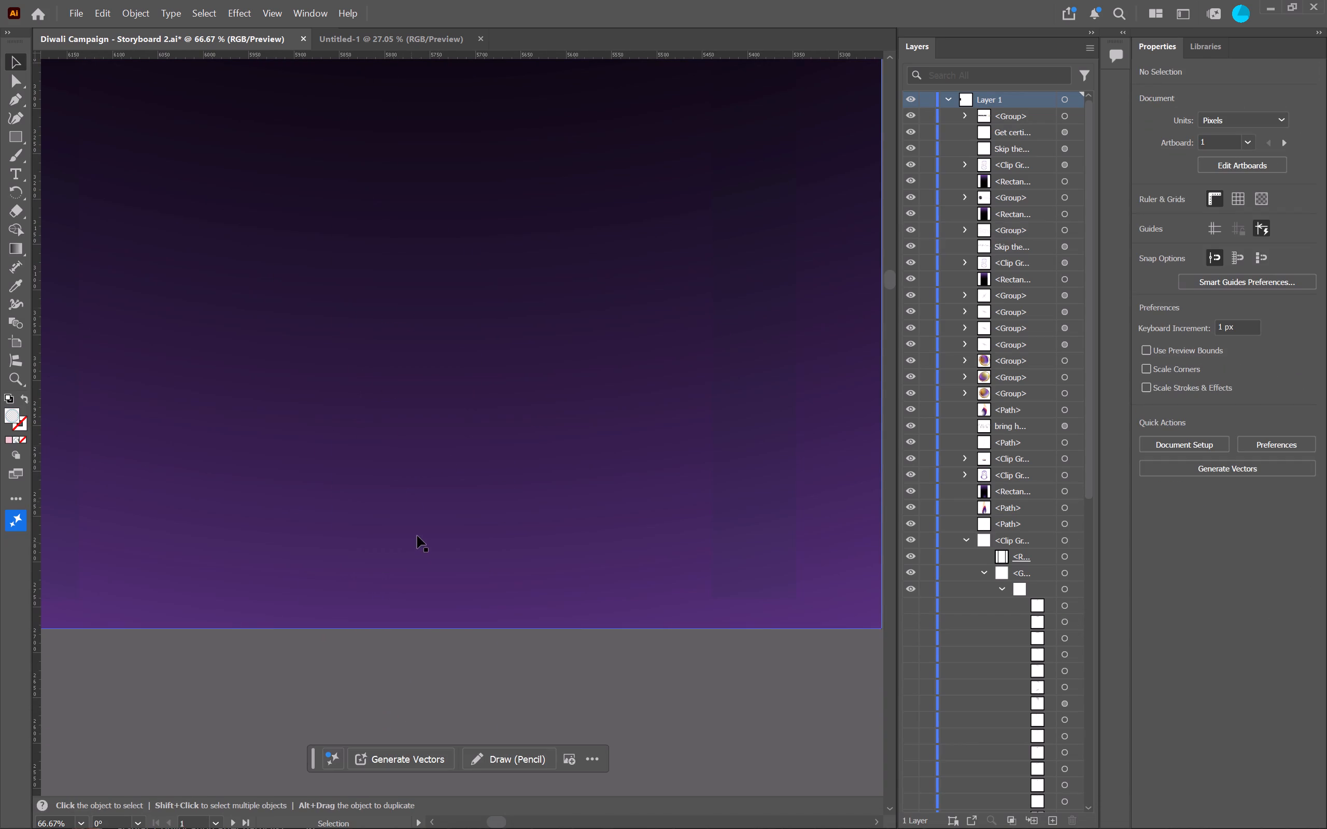
left_click(452, 666)
key("ctrl+v")
scroll(452, 666, "down", 5)
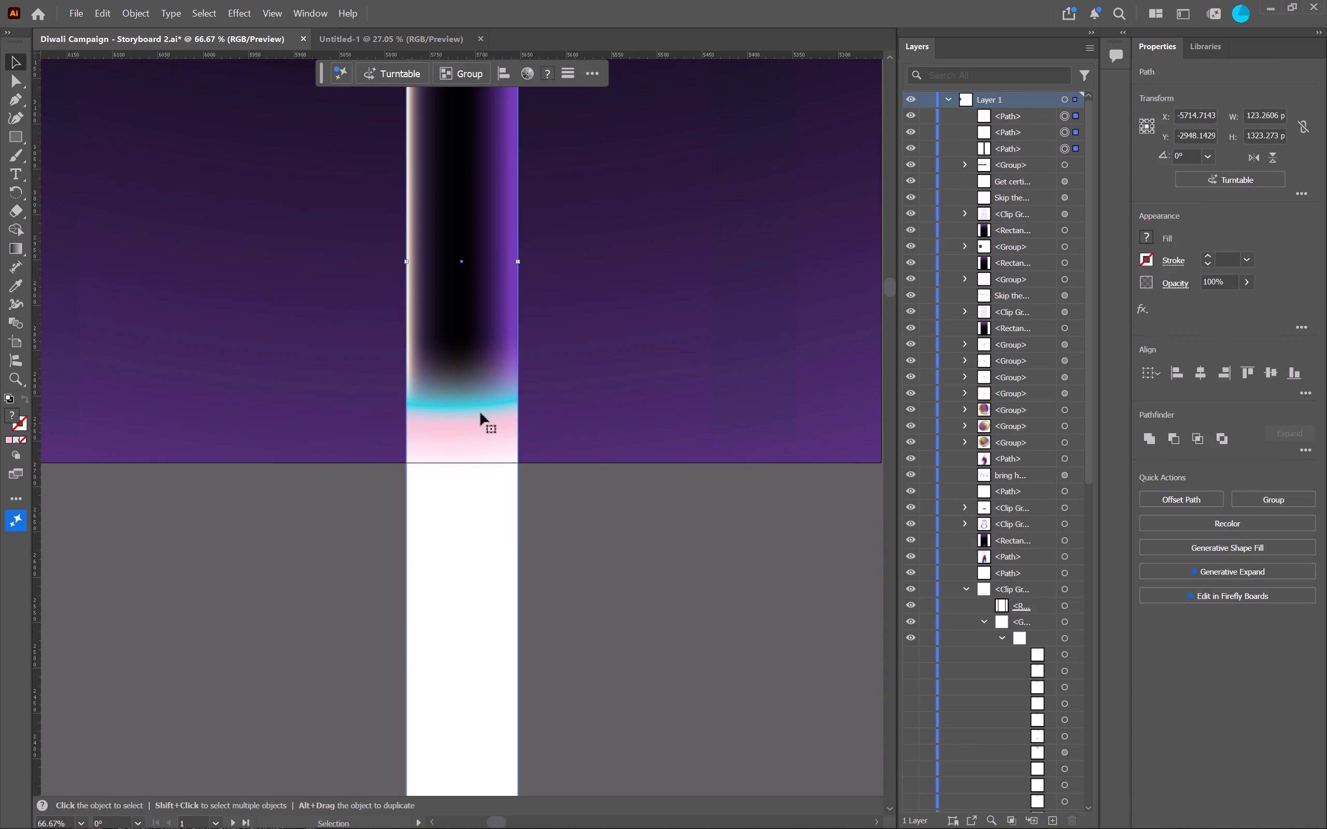
Move the pasted panel paths off the Sav artboard onto the empty canvas to its lower left and deselect them.
key("ctrl+asterisk")
key("ctrl+minus")
key("ctrl+minus")
key("ctrl+minus")
key("ctrl+minus")
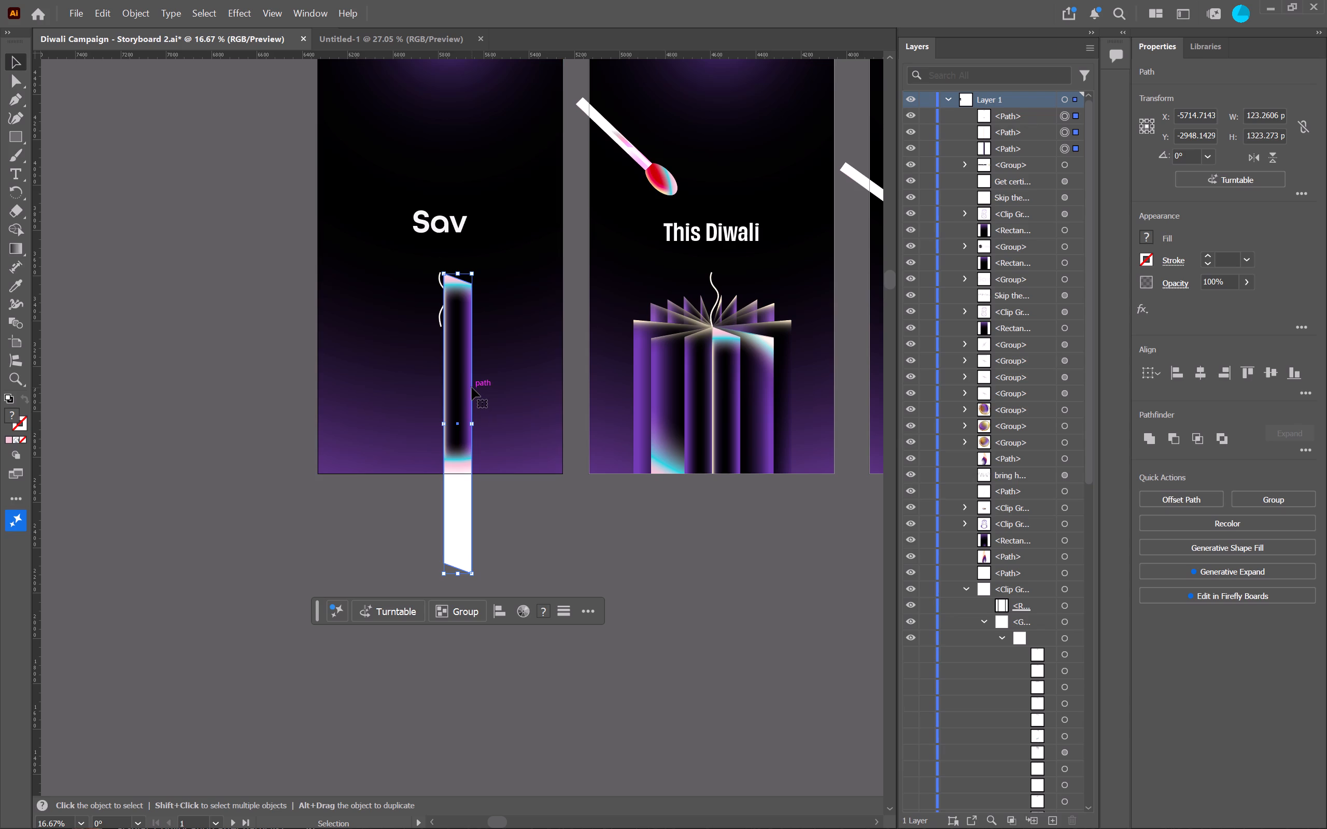
left_click_drag(464, 379, 259, 529)
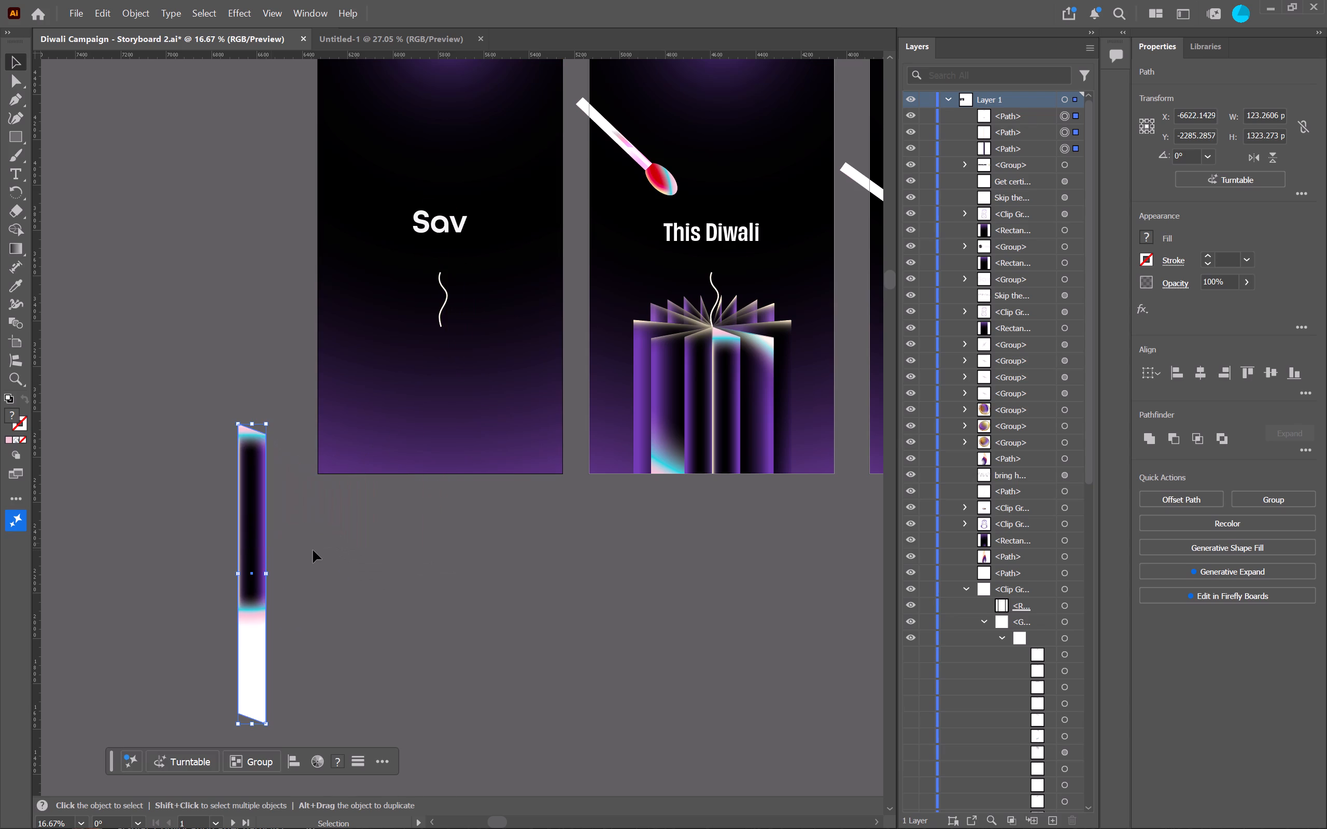
left_click(313, 550)
Select the detached panel's top gradient overlay and collapse the expanded clip group in the layer structure.
key("ctrl+plus")
key("ctrl+plus")
scroll(313, 550, "down", 1)
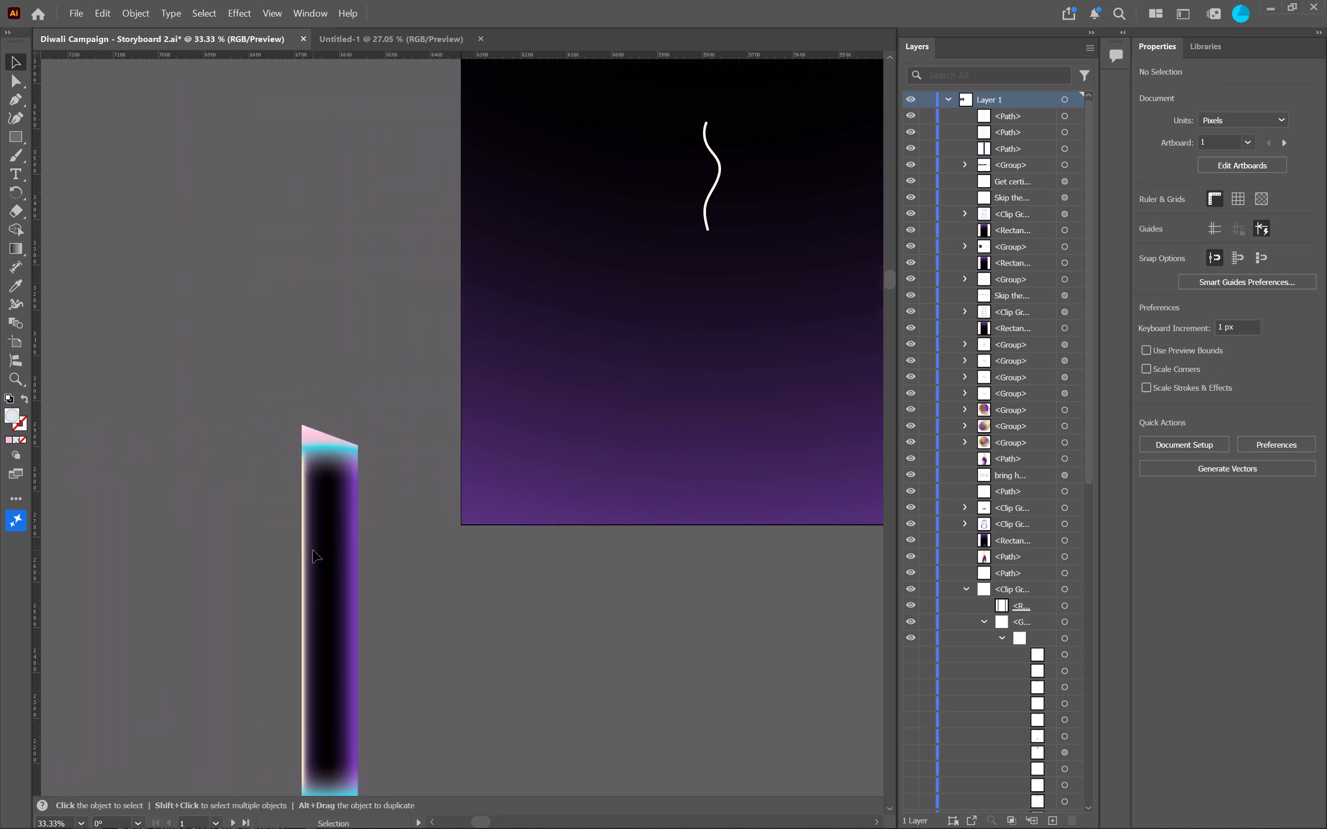
scroll(313, 550, "down", 1)
left_click(329, 508)
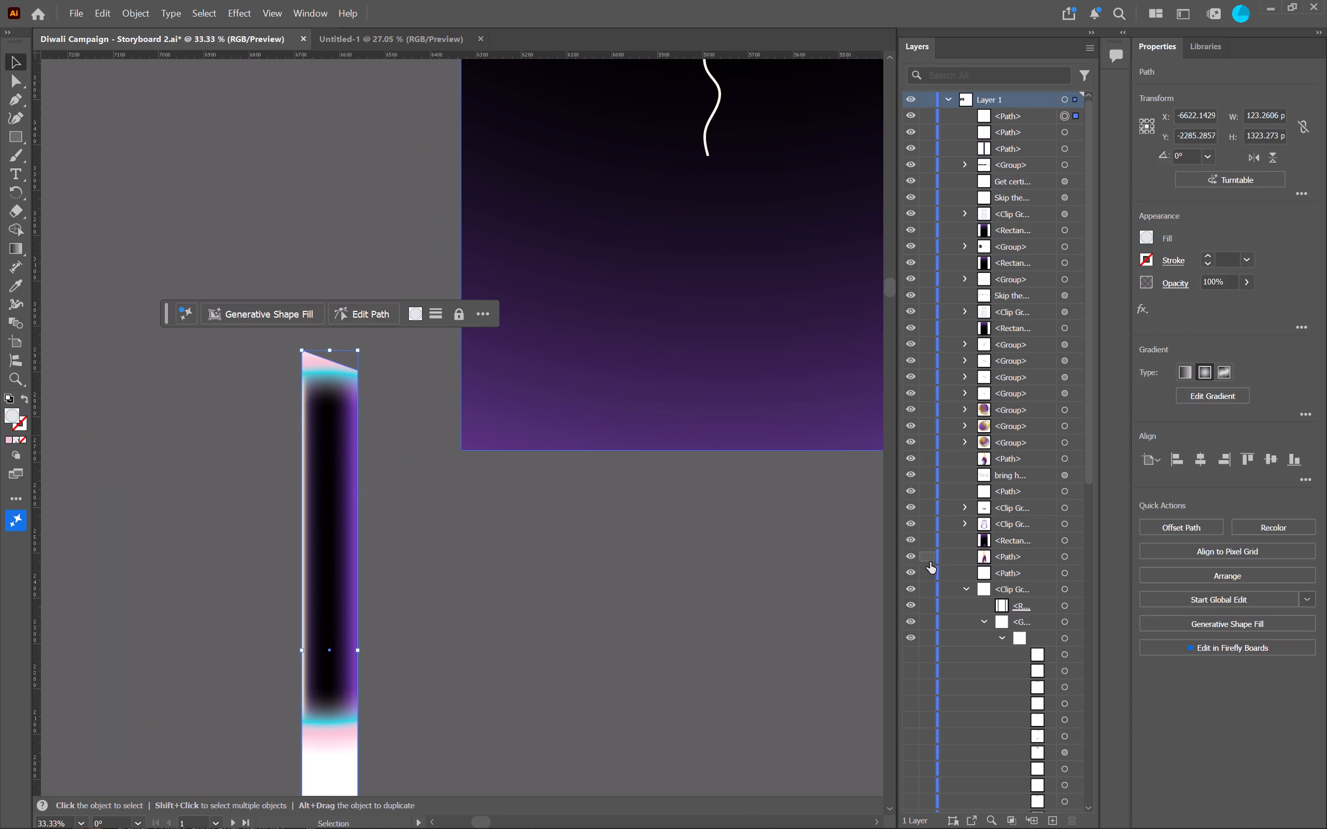
left_click(961, 587)
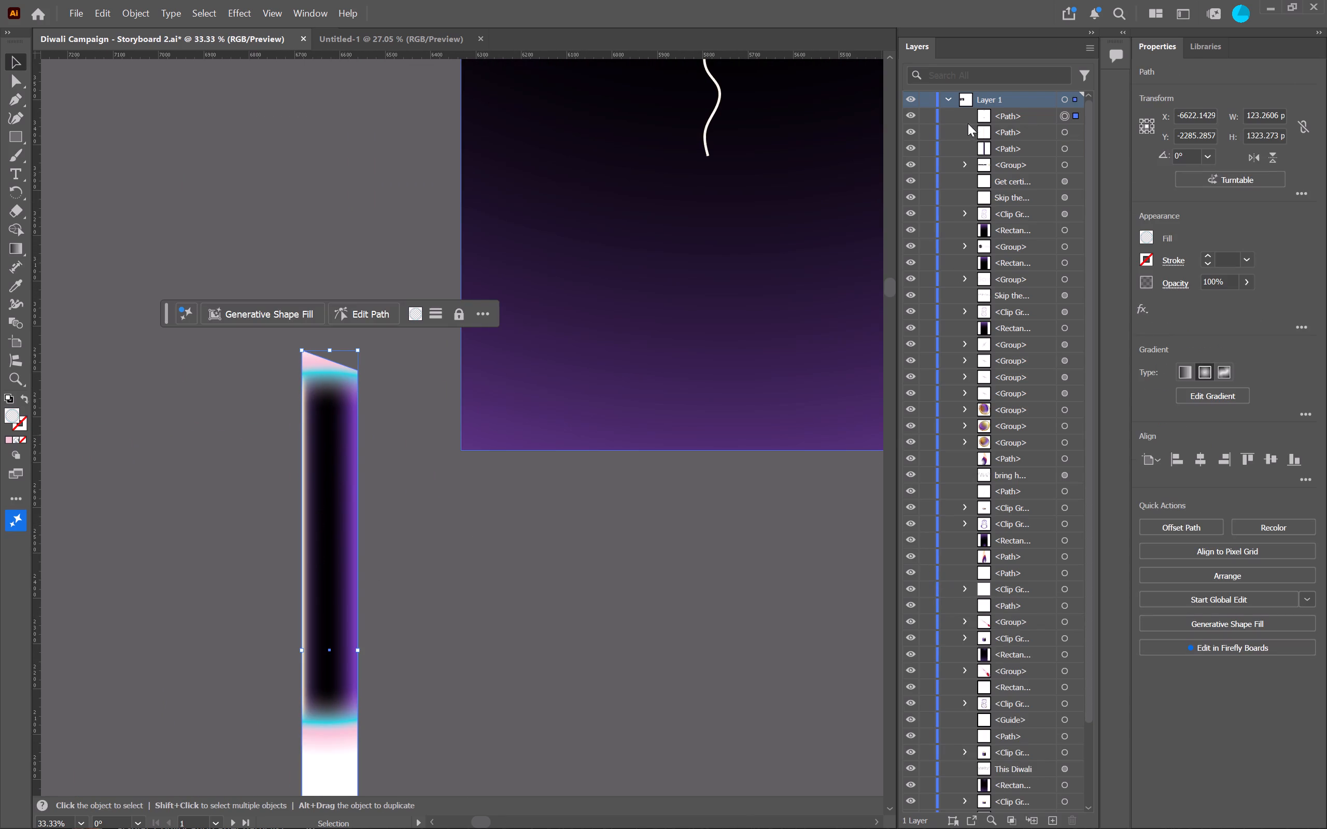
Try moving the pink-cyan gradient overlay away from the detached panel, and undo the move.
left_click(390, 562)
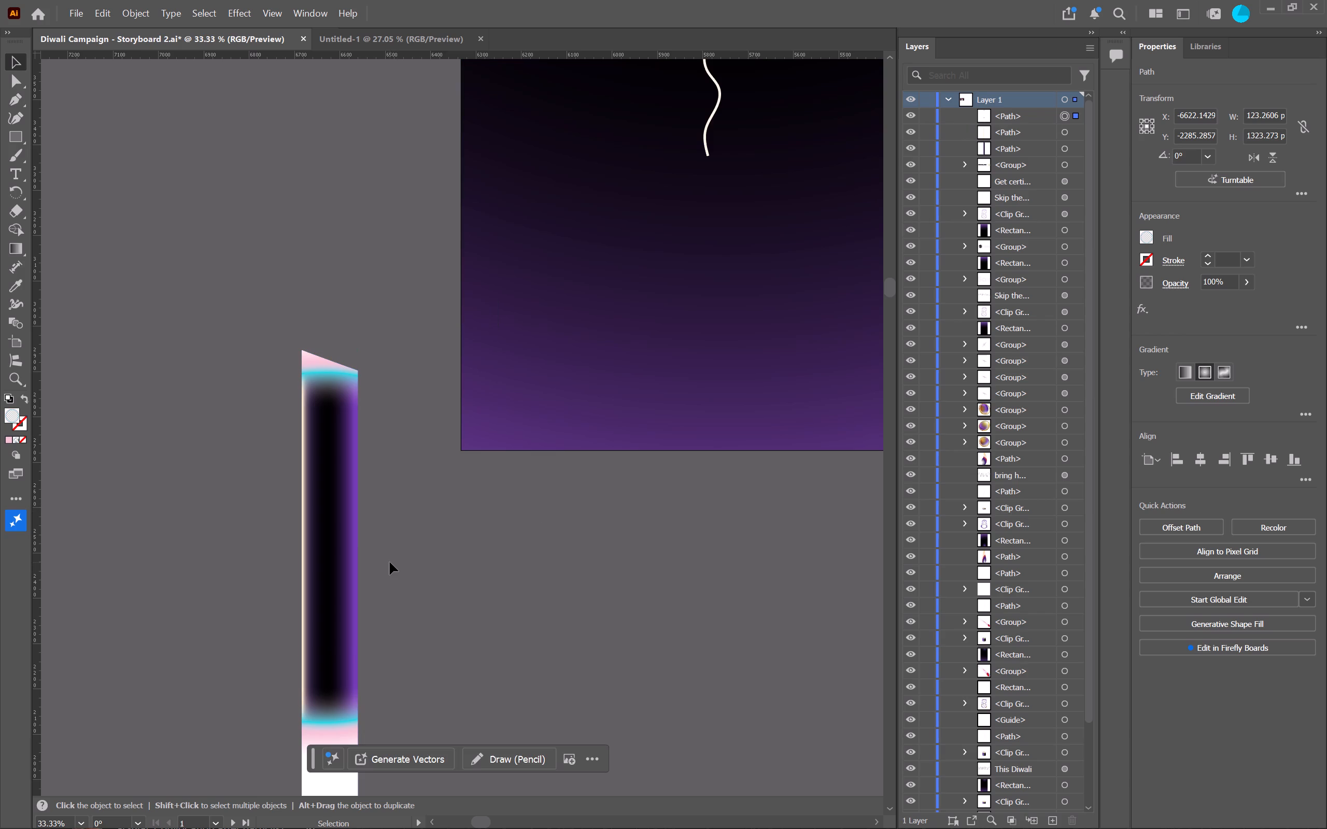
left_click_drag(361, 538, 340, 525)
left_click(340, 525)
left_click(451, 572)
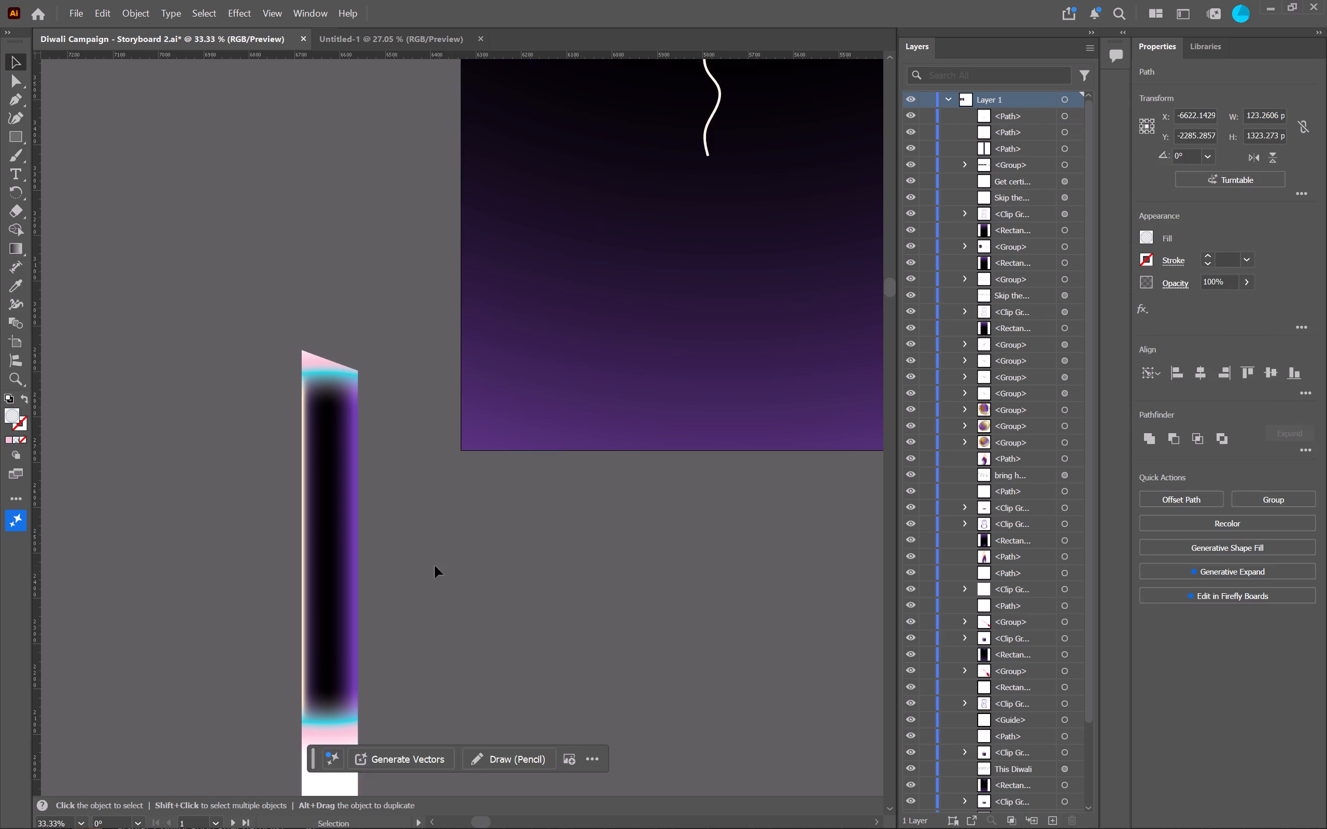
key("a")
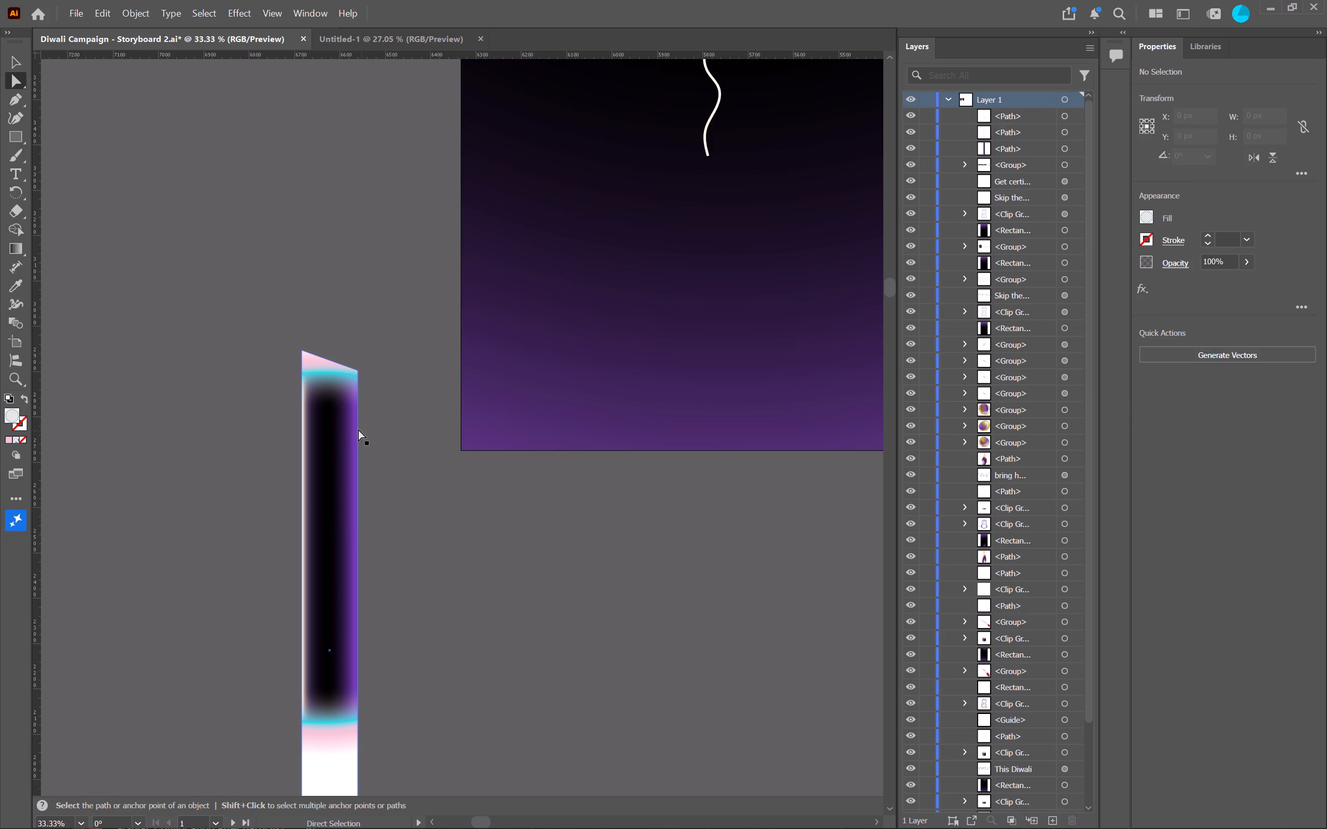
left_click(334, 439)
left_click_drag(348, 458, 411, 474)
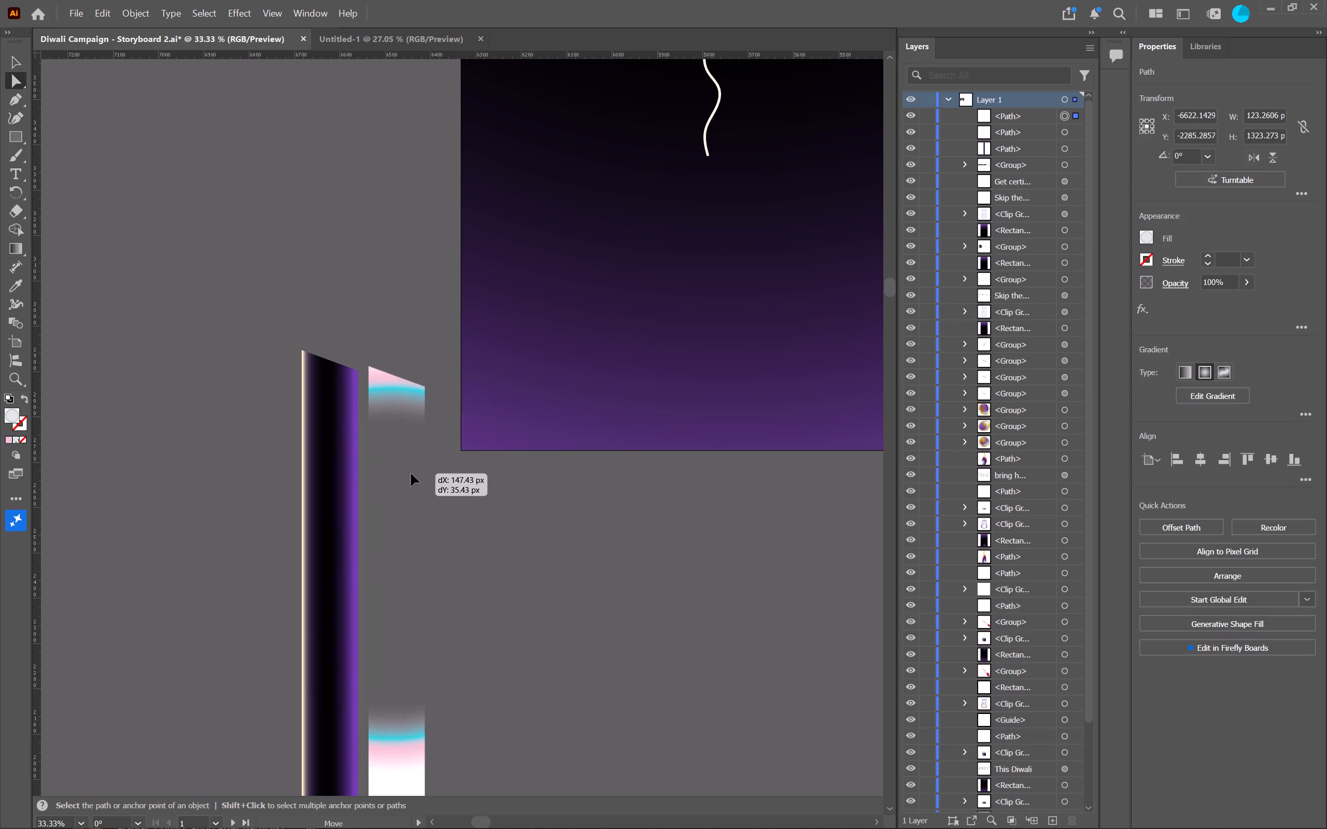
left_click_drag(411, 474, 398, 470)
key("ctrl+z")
Hide the detached panel's two gradient overlay paths and inspect the full length of the black-purple base path.
left_click(910, 117)
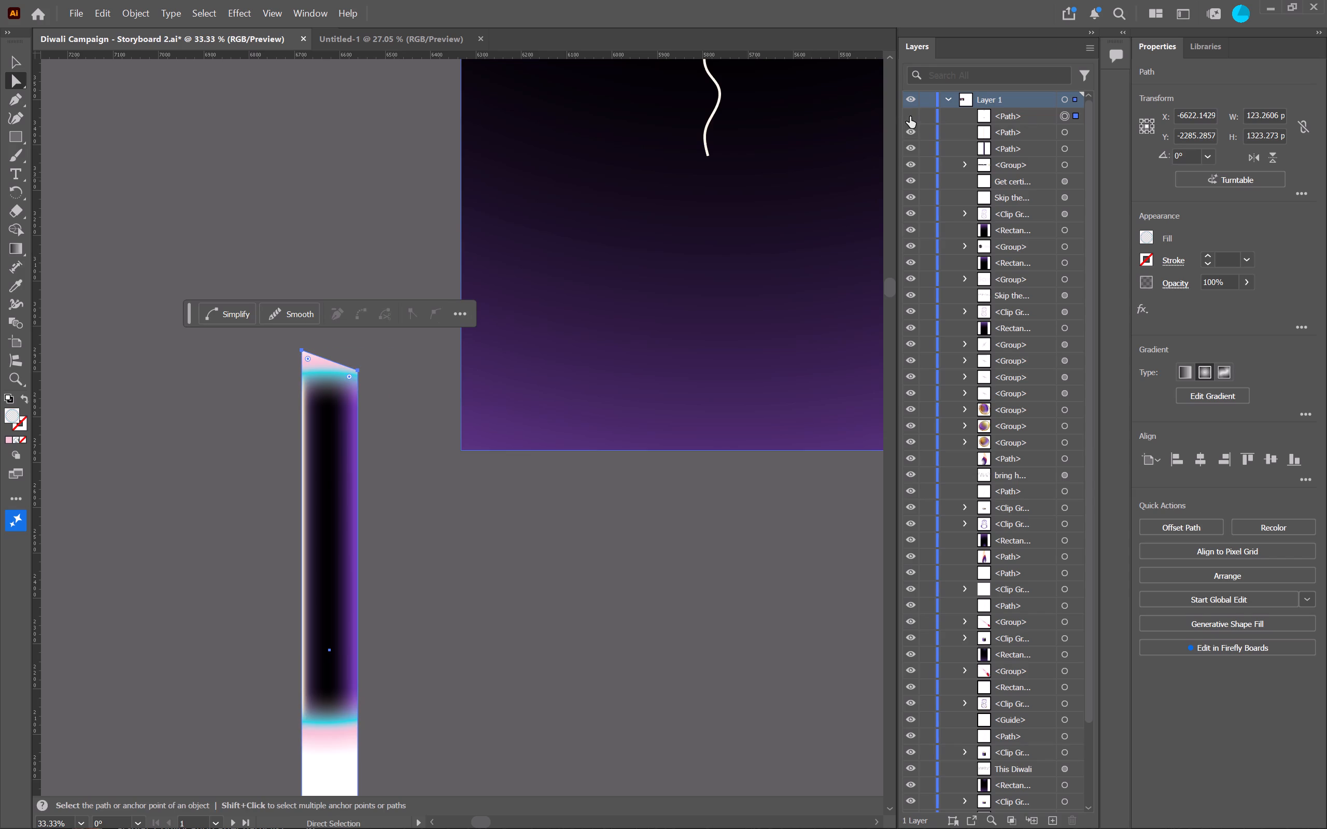
left_click(909, 129)
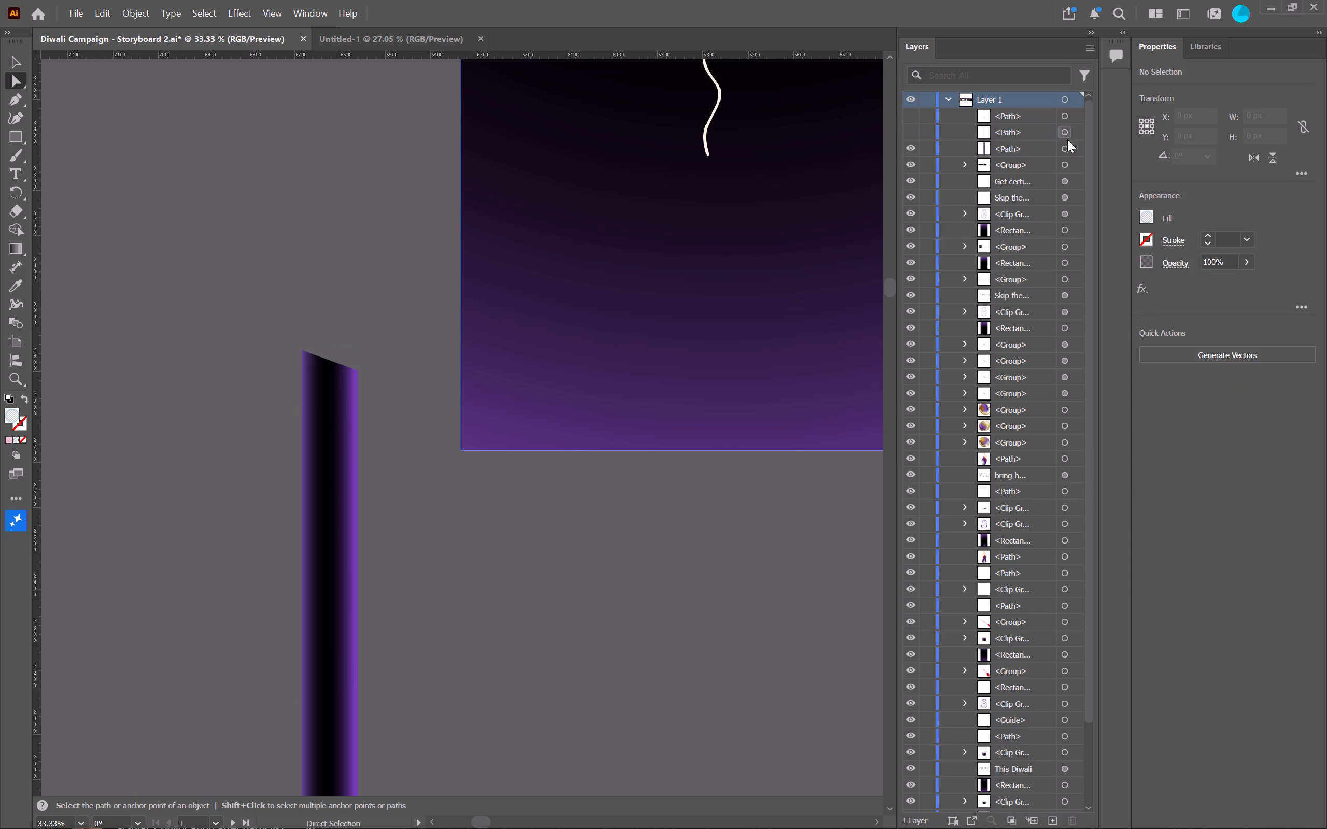
left_click(1066, 146)
left_click(391, 604)
scroll(391, 604, "down", 1)
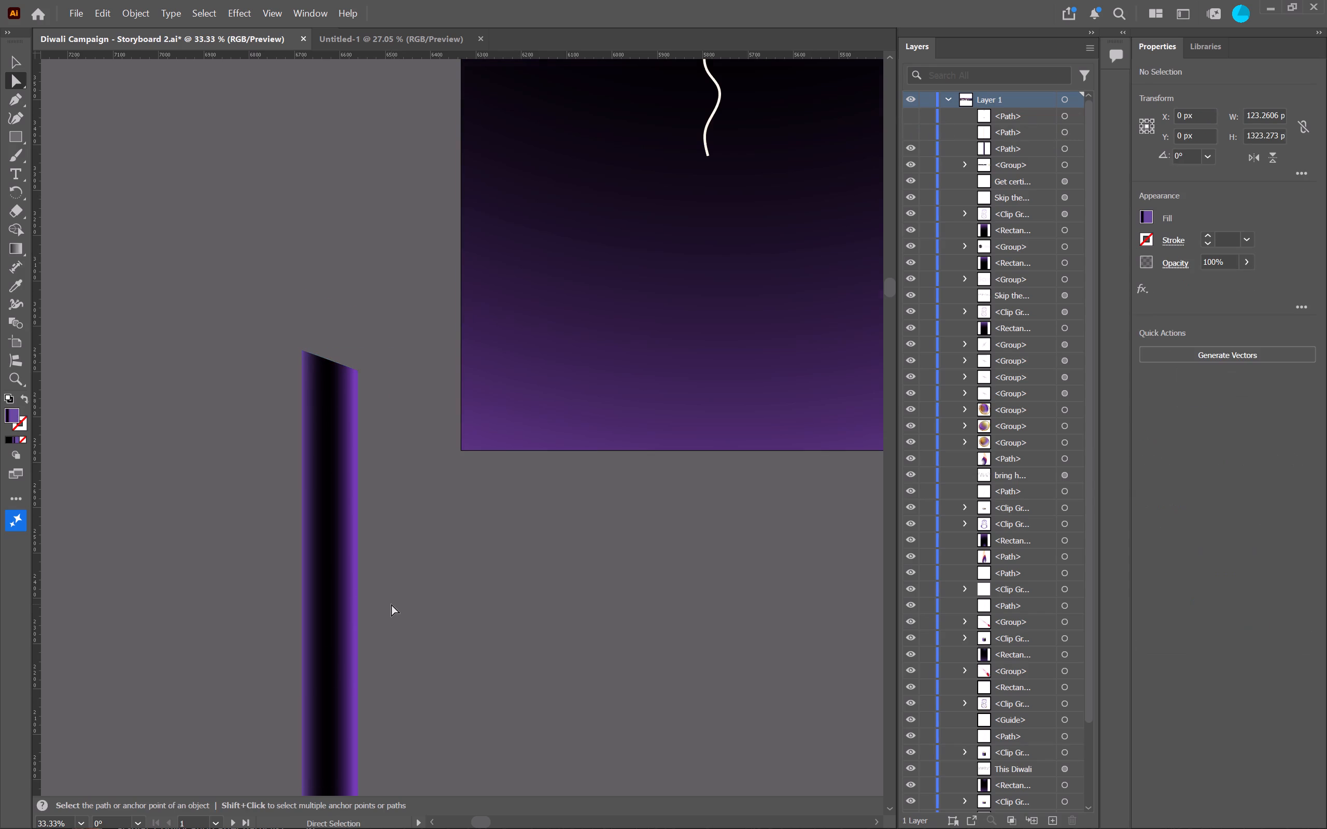
scroll(391, 604, "down", 5)
scroll(391, 604, "up", 1)
Switch to Blender, add a plane mesh and rotate it 90° about the Y axis so it stands upright.
key("alt+Tab")
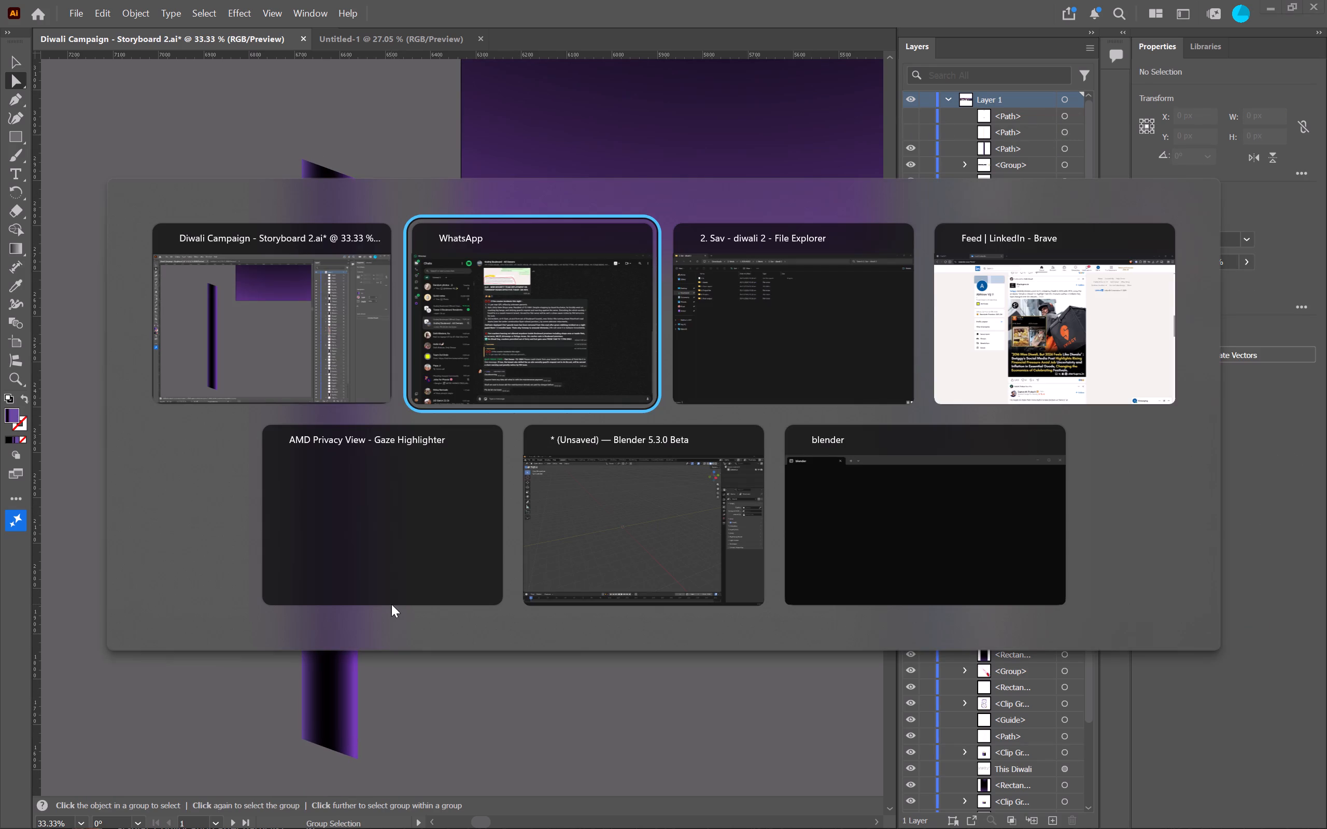
key("alt+Tab")
key("alt+Tab")
key("alt+Tab")
key("alt+Tab")
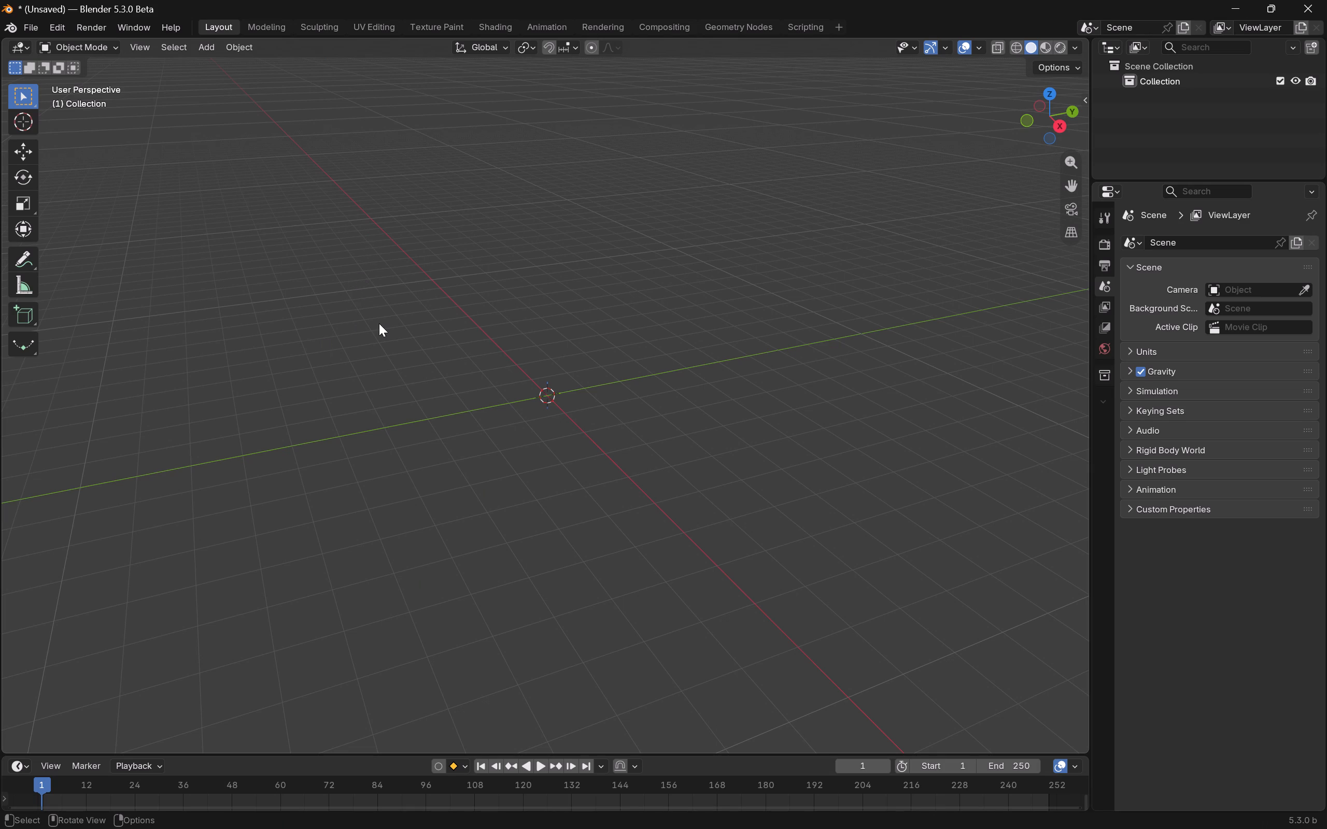
key("shift+a")
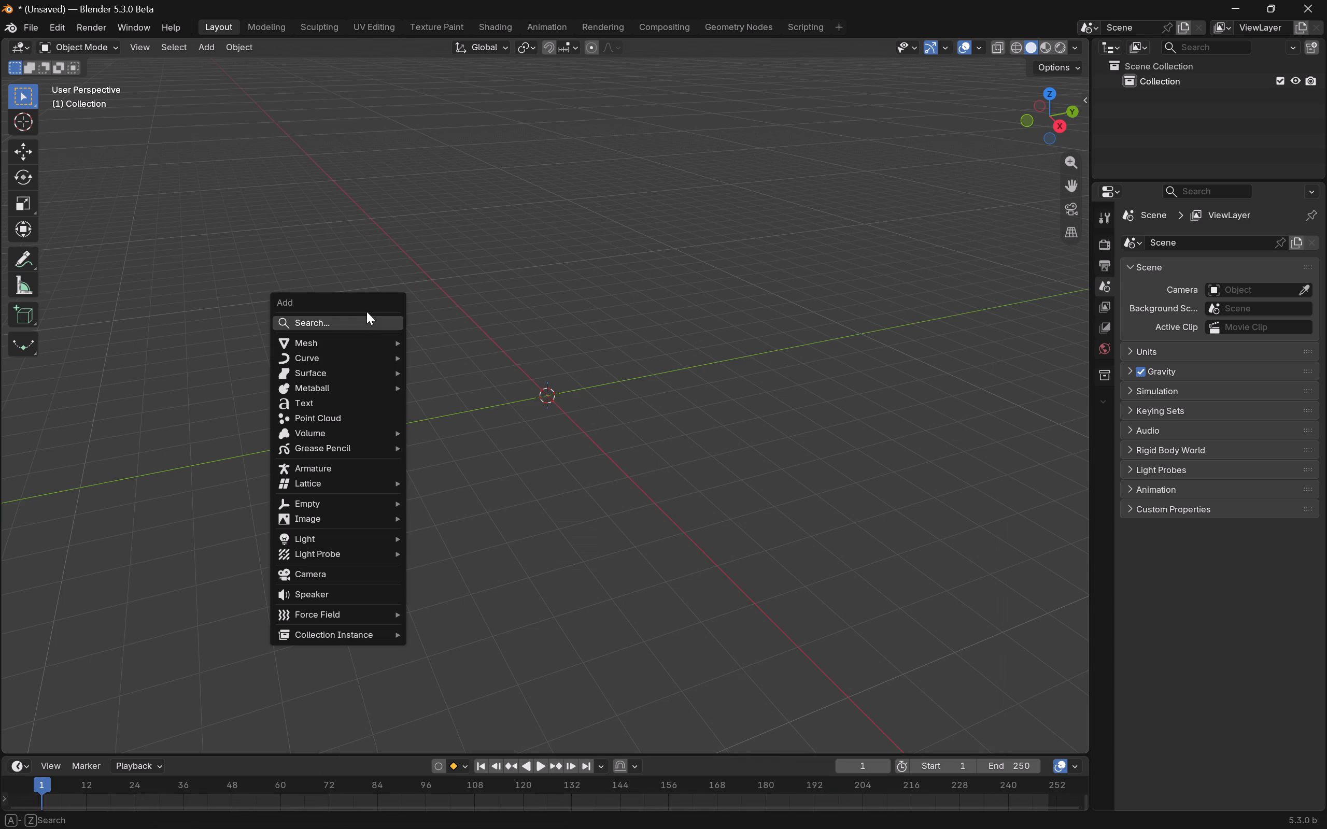
left_click(472, 349)
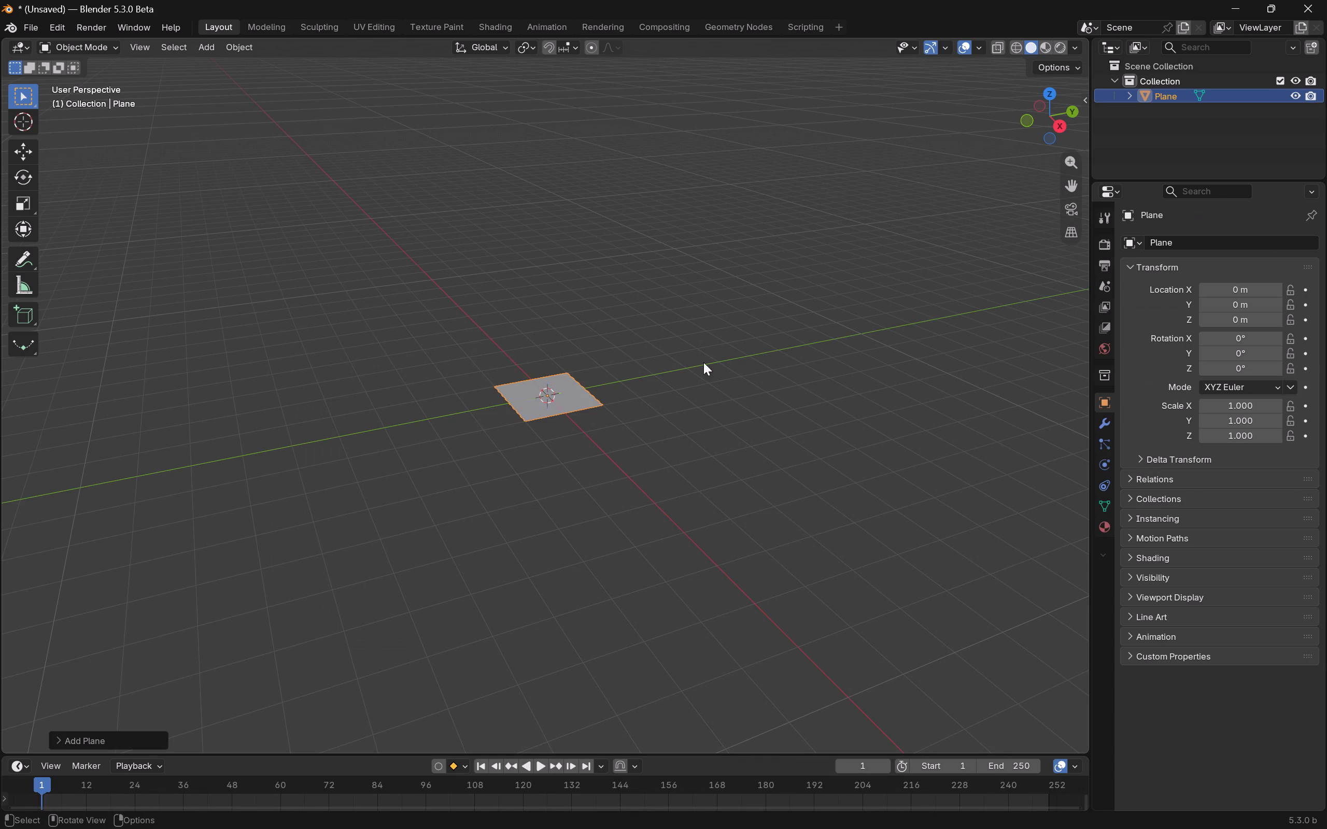
type("rxy90")
key("Return")
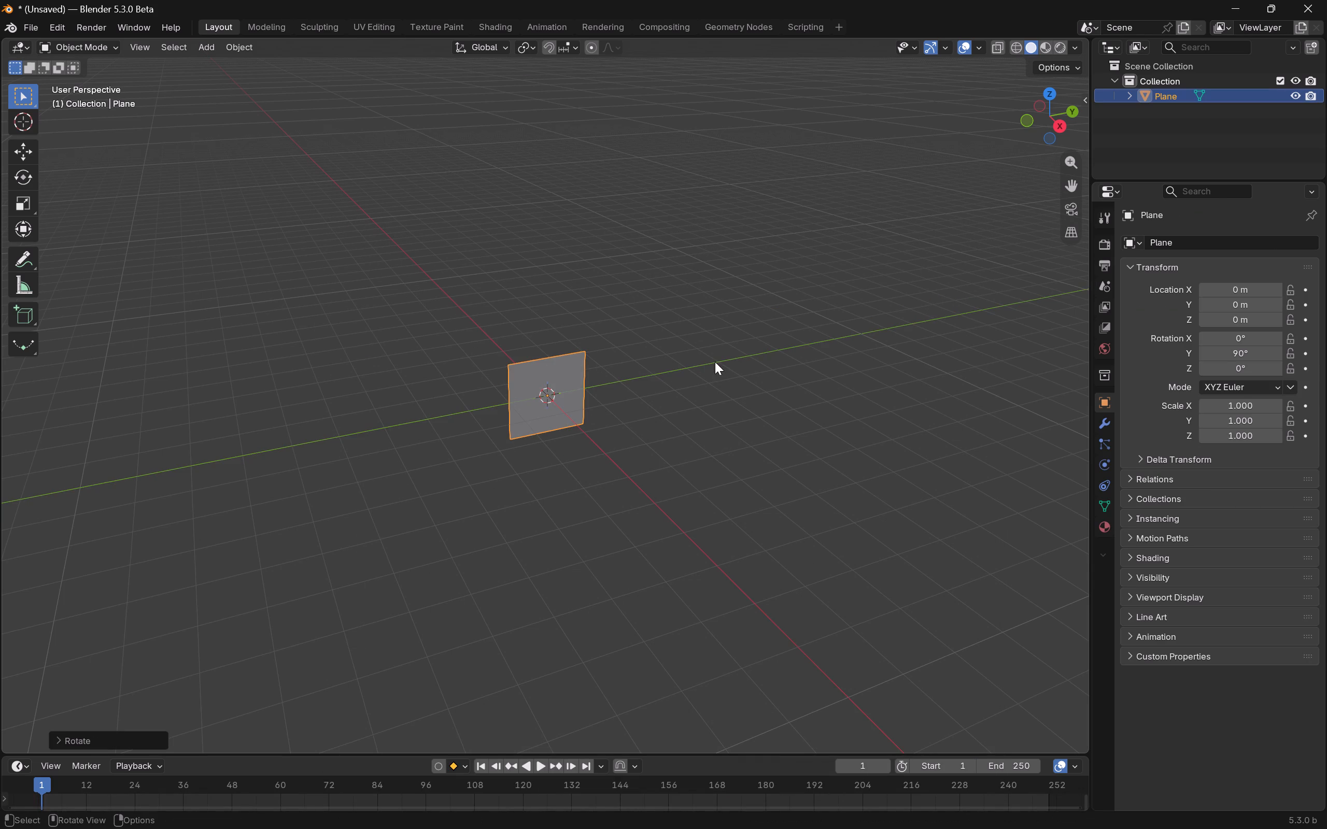
In the right orthographic view, stretch the plane along the global Z axis to about 6.94 times to match the panel's proportions.
left_click(1050, 127)
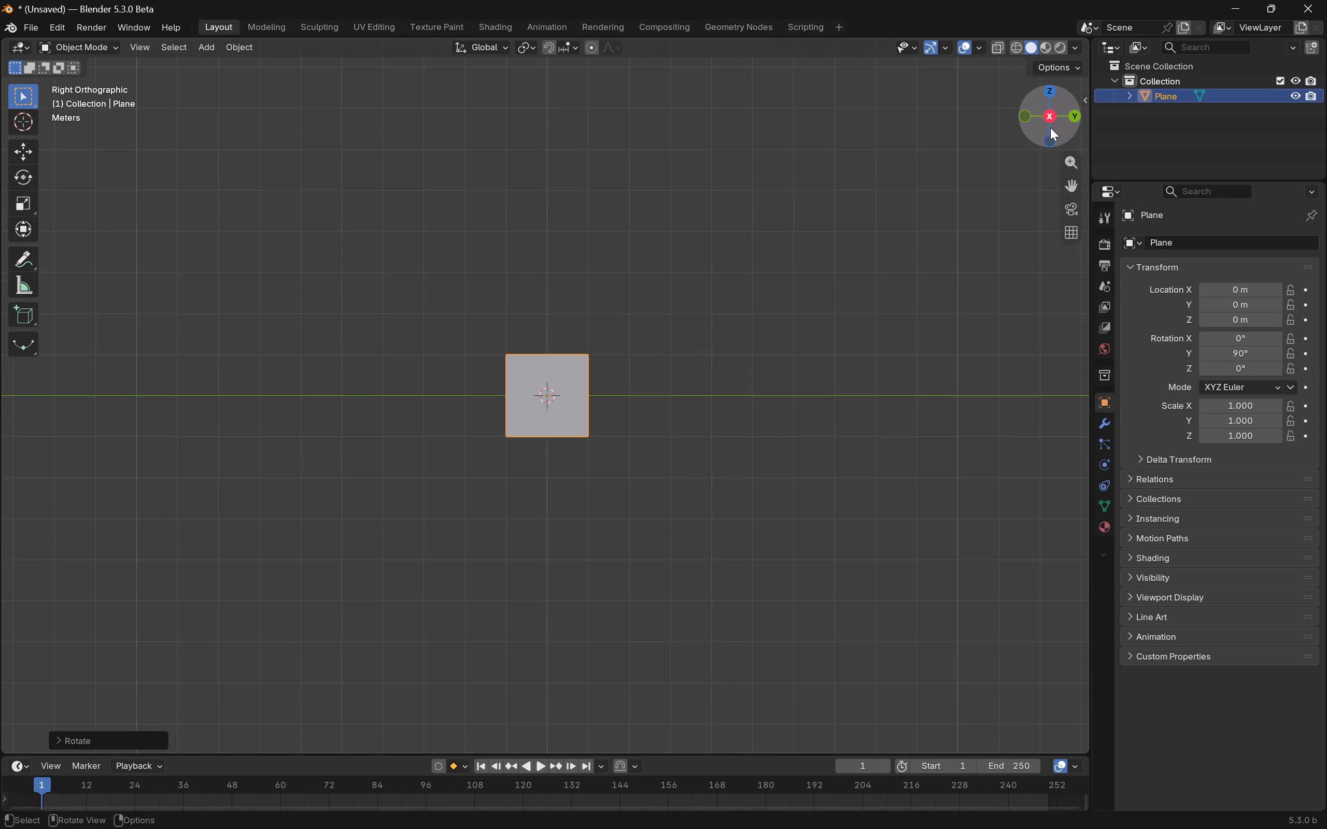
key("alt+Tab")
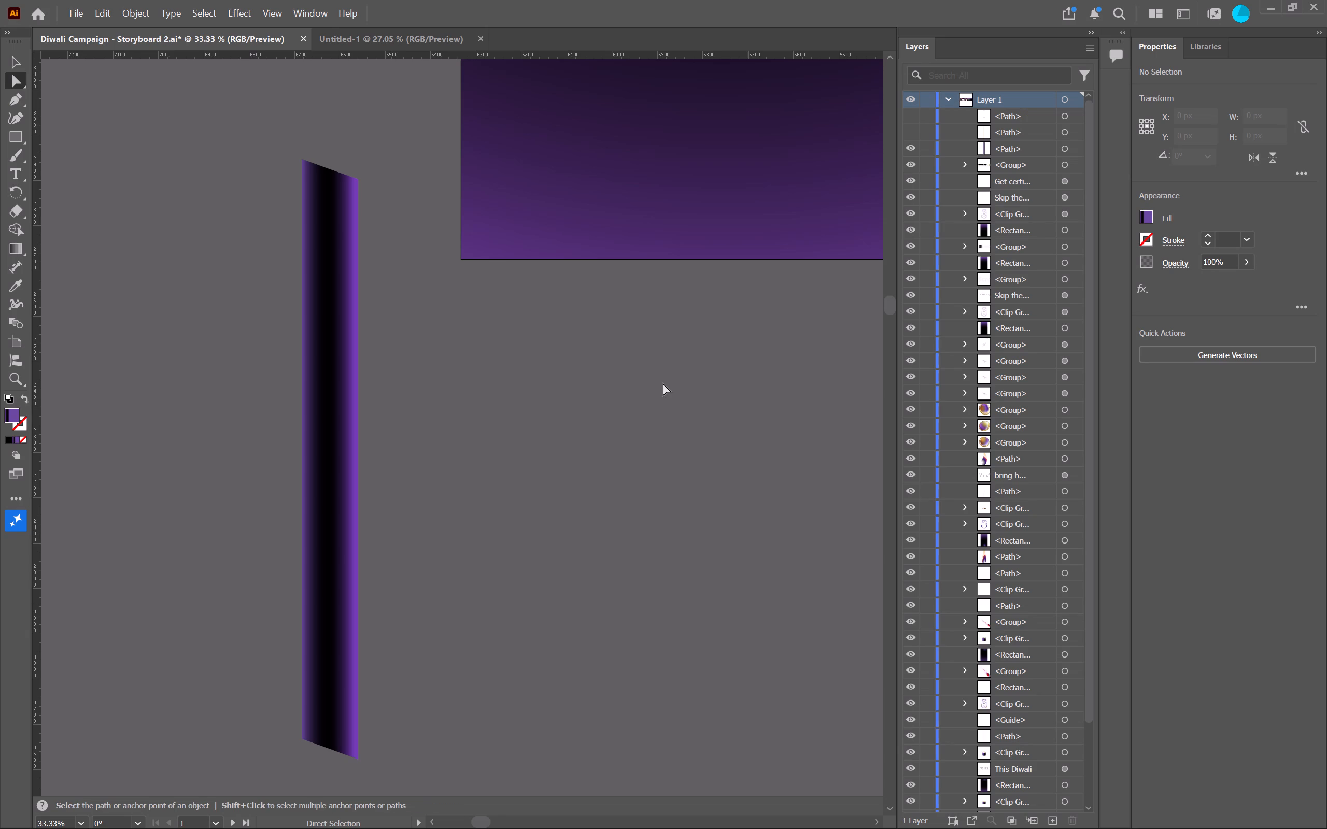
key("alt+Tab")
type("sz")
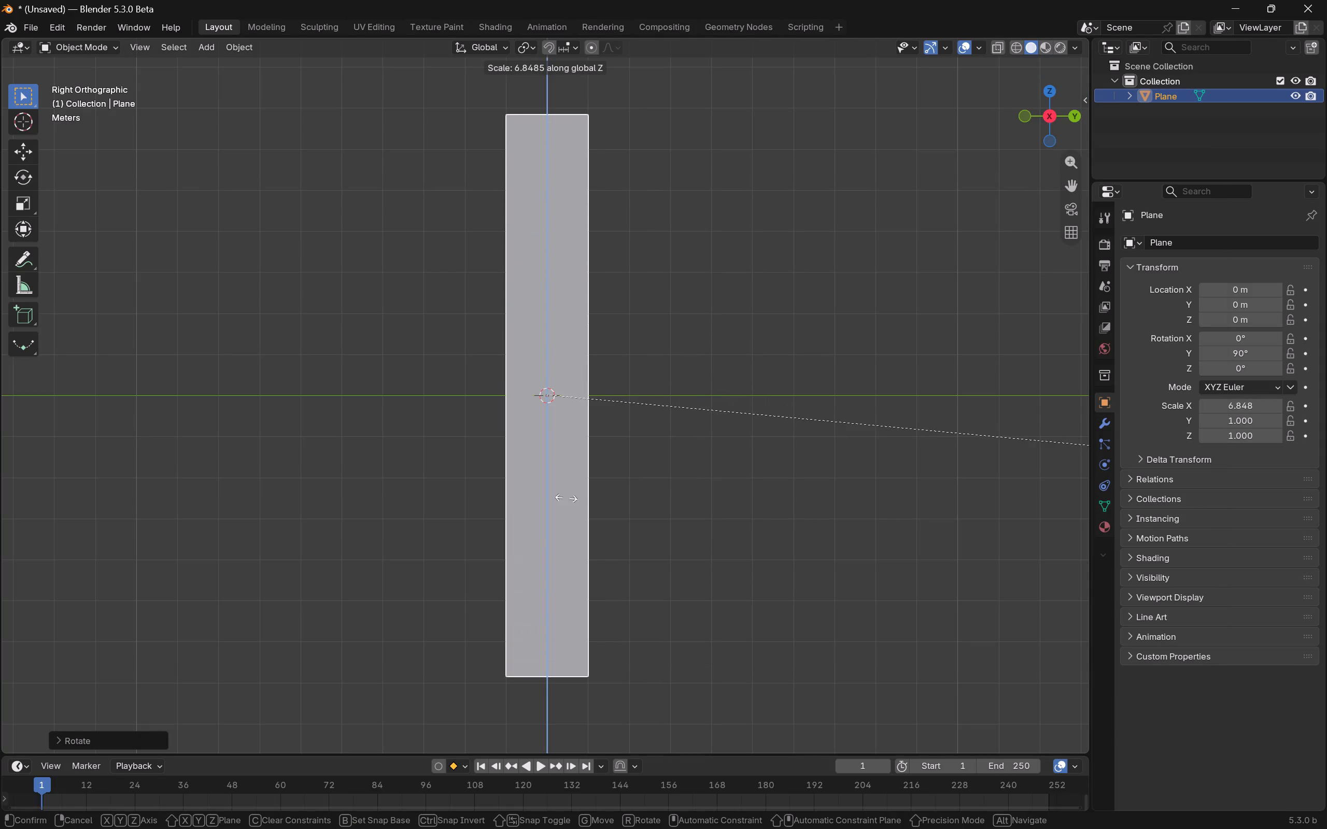
left_click(582, 495)
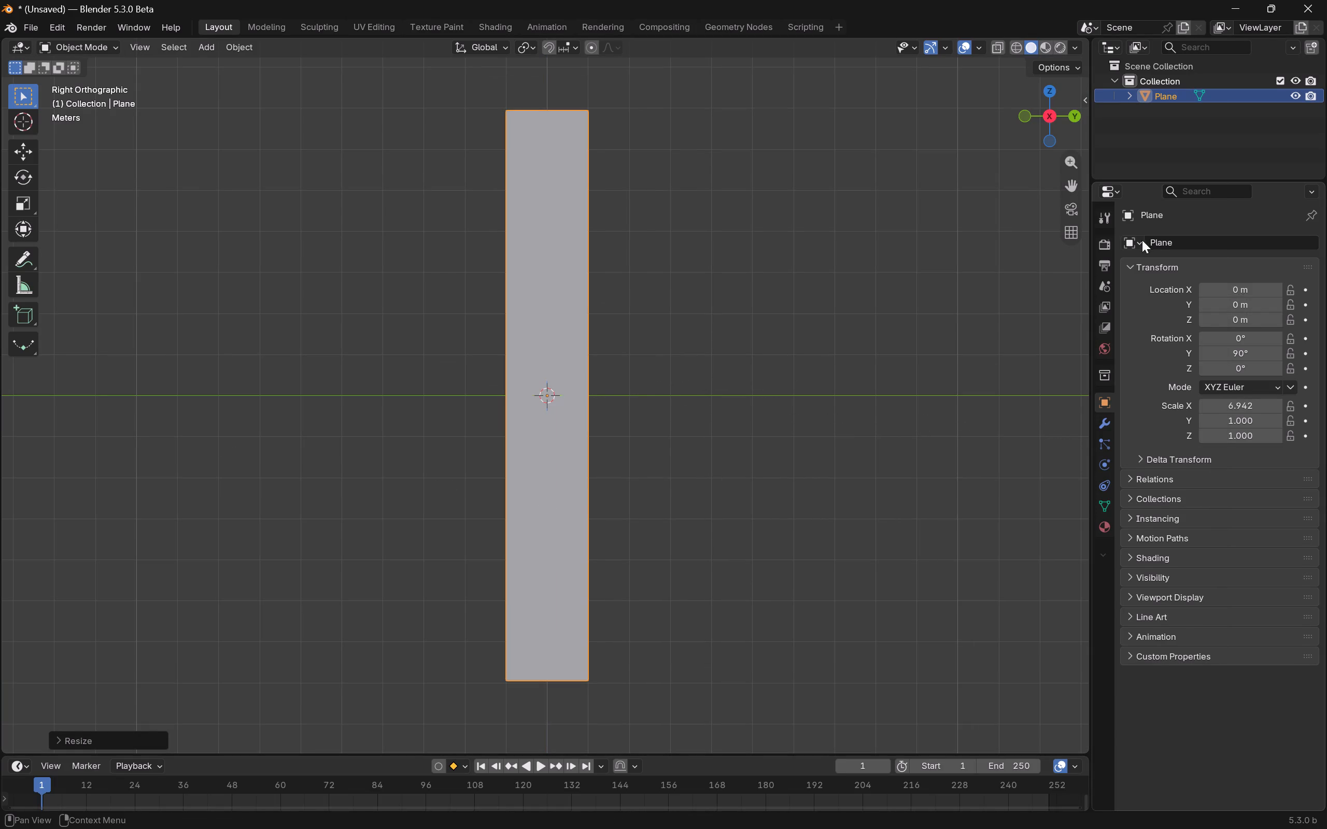
Set the render engine to Cycles with GPU Compute as the device, and check the Blender preferences.
left_click(1107, 242)
left_click(1211, 245)
left_click(1223, 291)
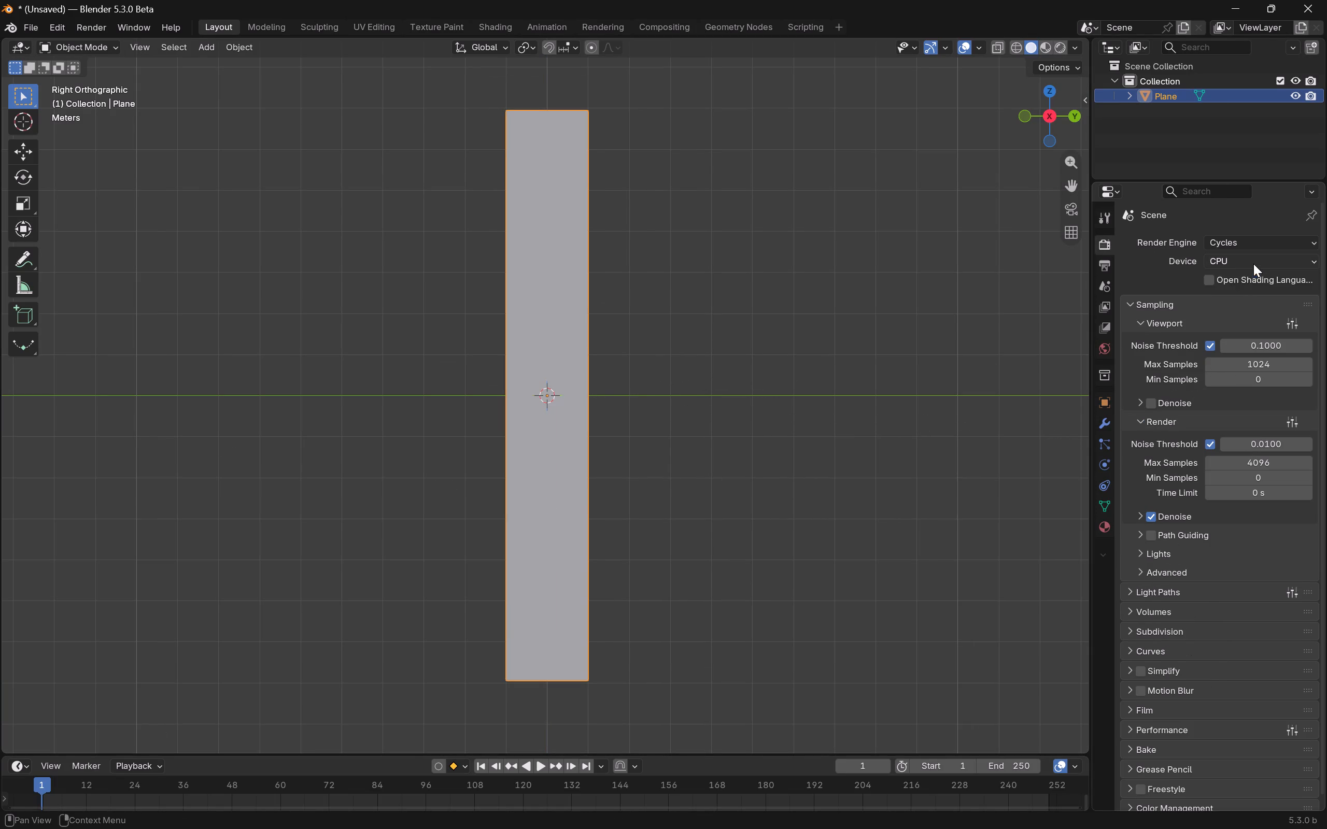
left_click(1254, 264)
left_click(1235, 295)
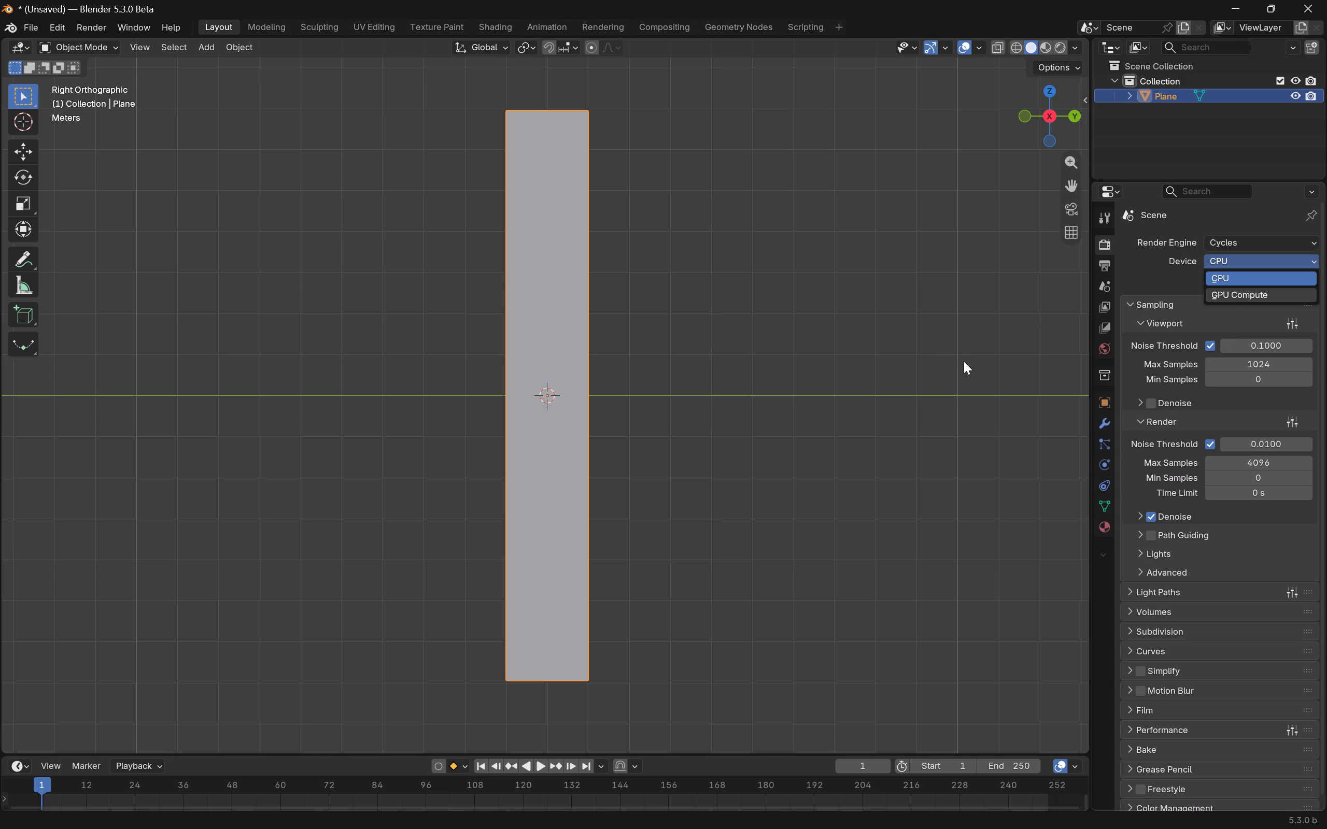
left_click(66, 24)
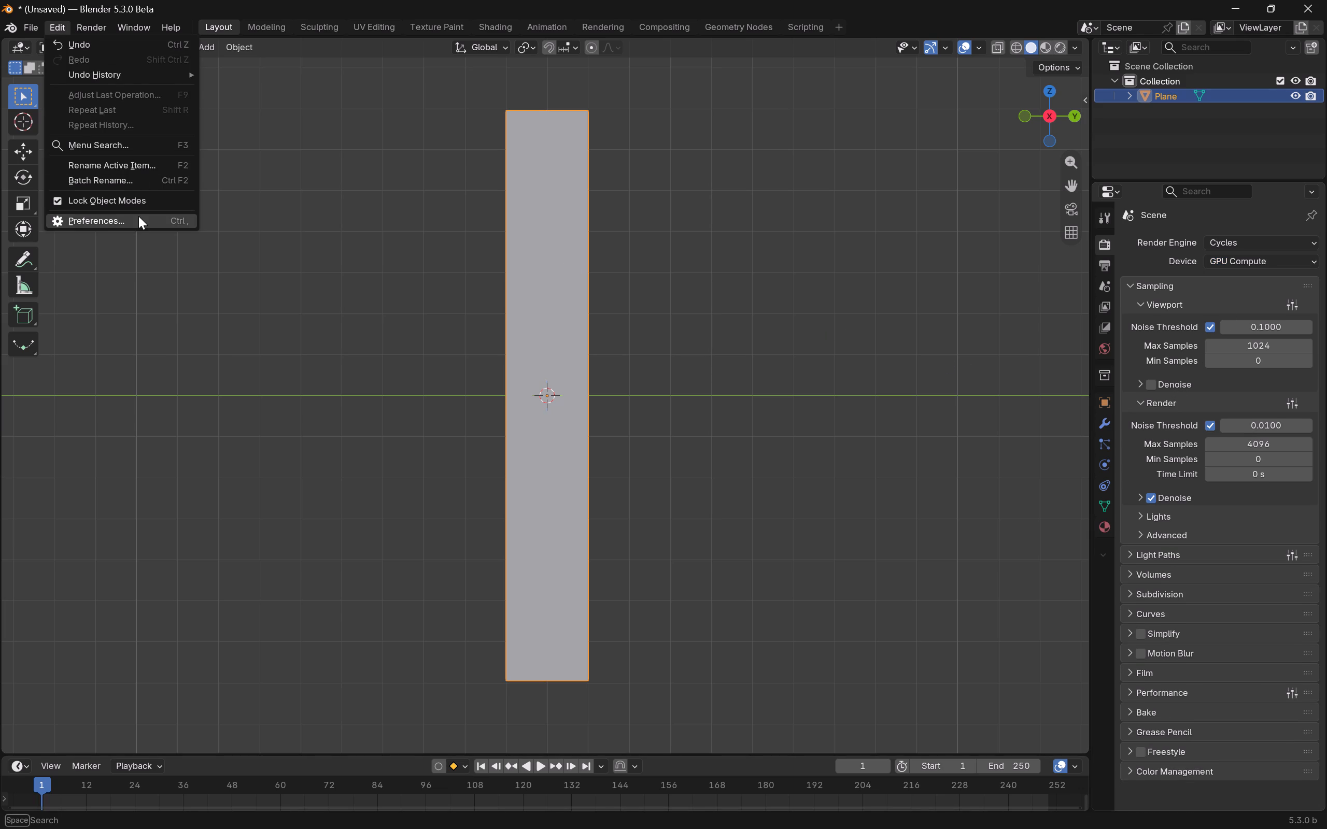
left_click(140, 217)
left_click(724, 123)
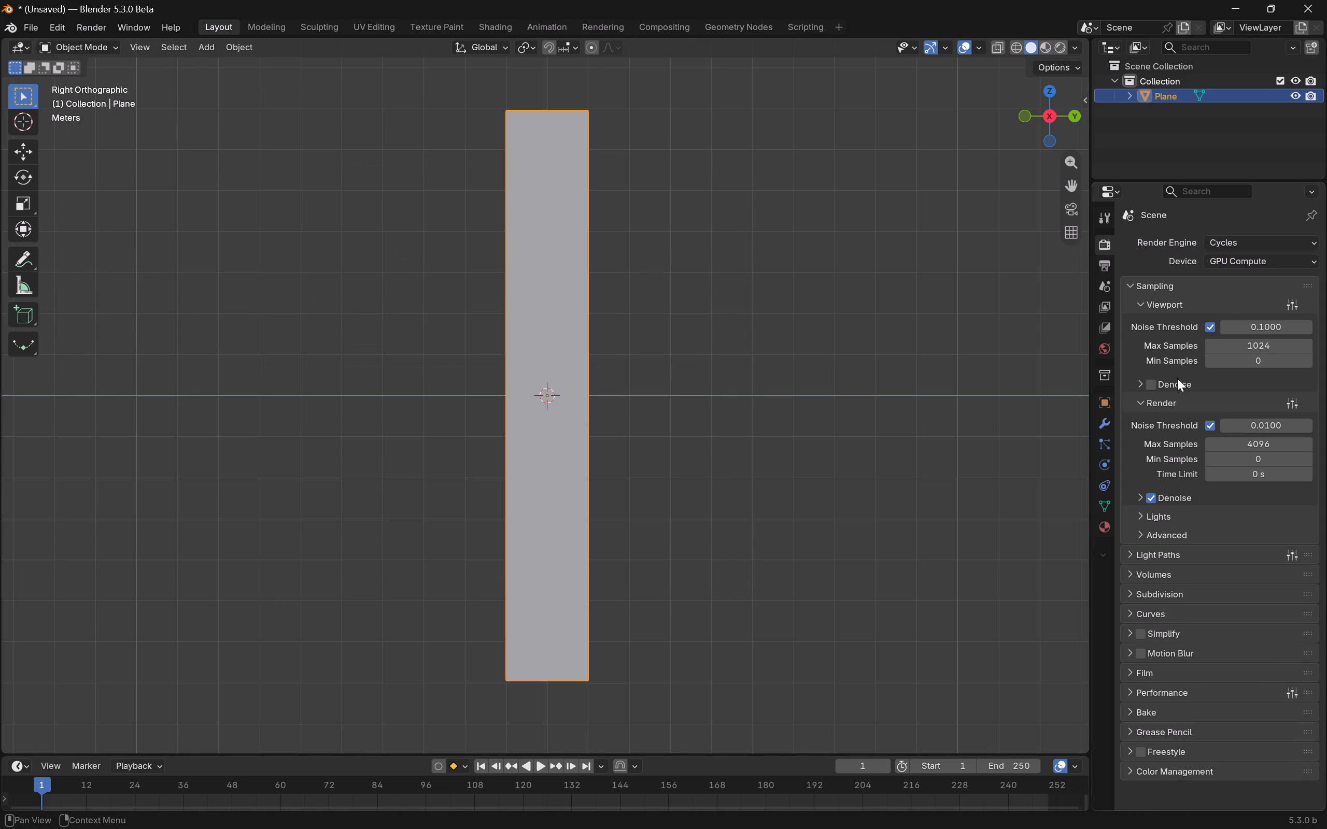
Enable viewport denoising in the Cycles sampling settings and set the denoiser to DLSS.
left_click(1155, 390)
left_click(1177, 387)
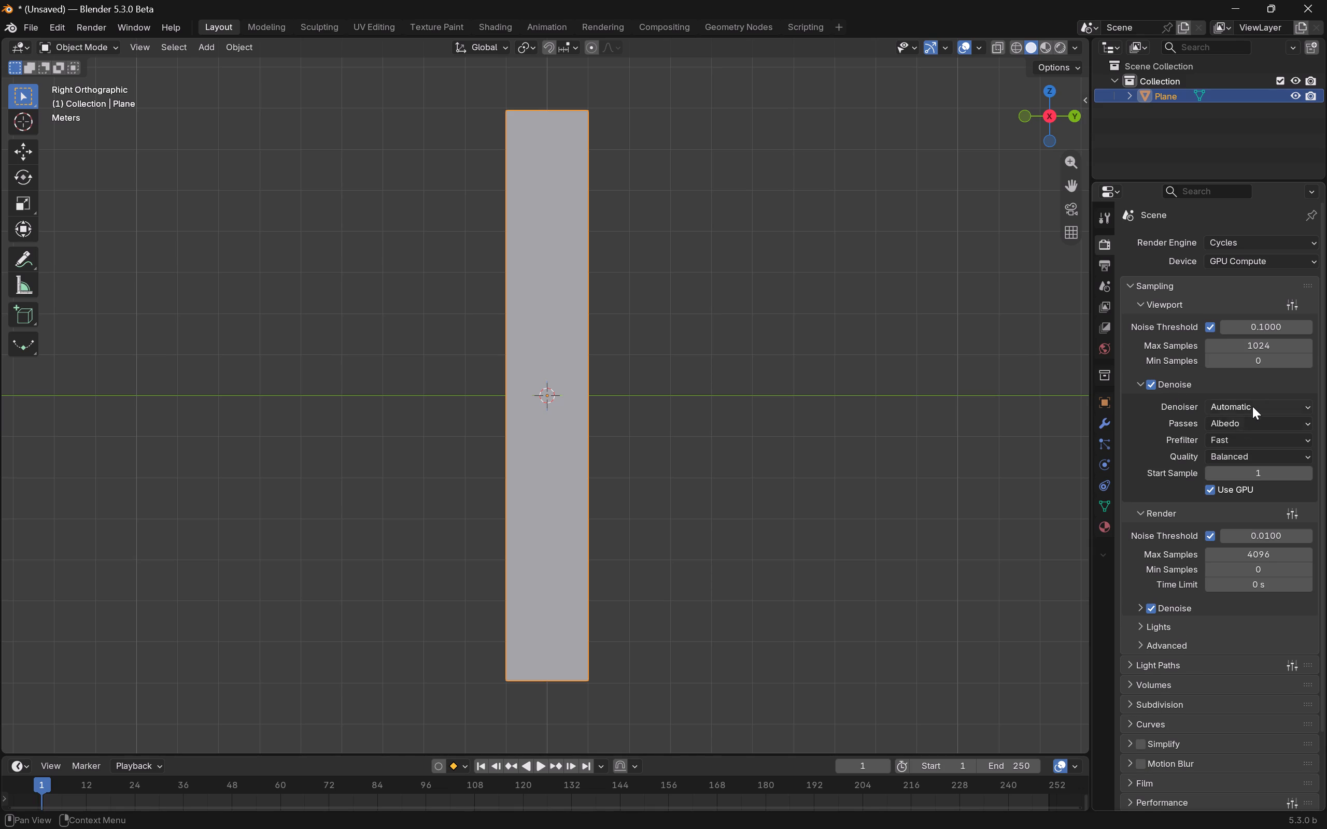
left_click(1253, 404)
left_click(1233, 473)
Switch the viewport to Rendered shading and view the upright plane in perspective.
key("z")
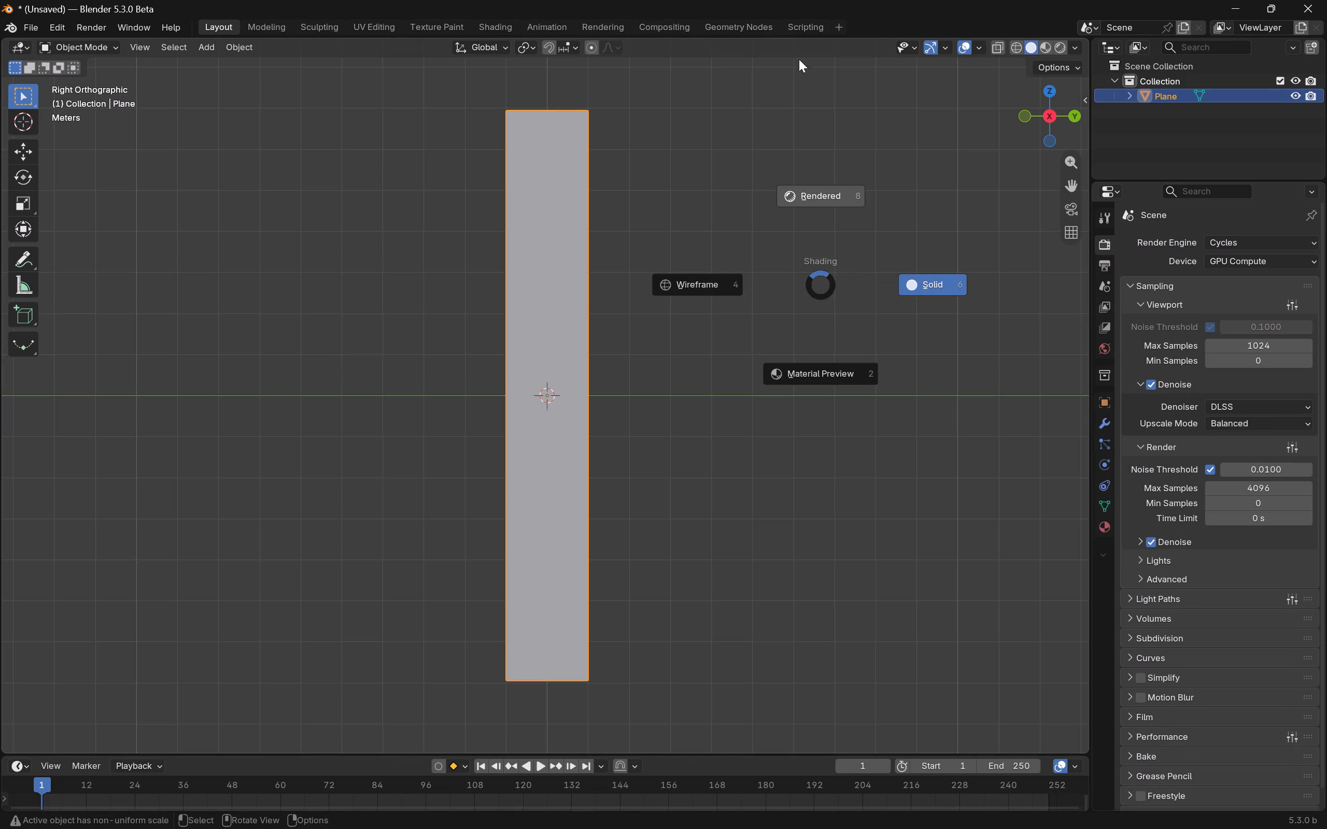
middle_click_drag(718, 351, 737, 363)
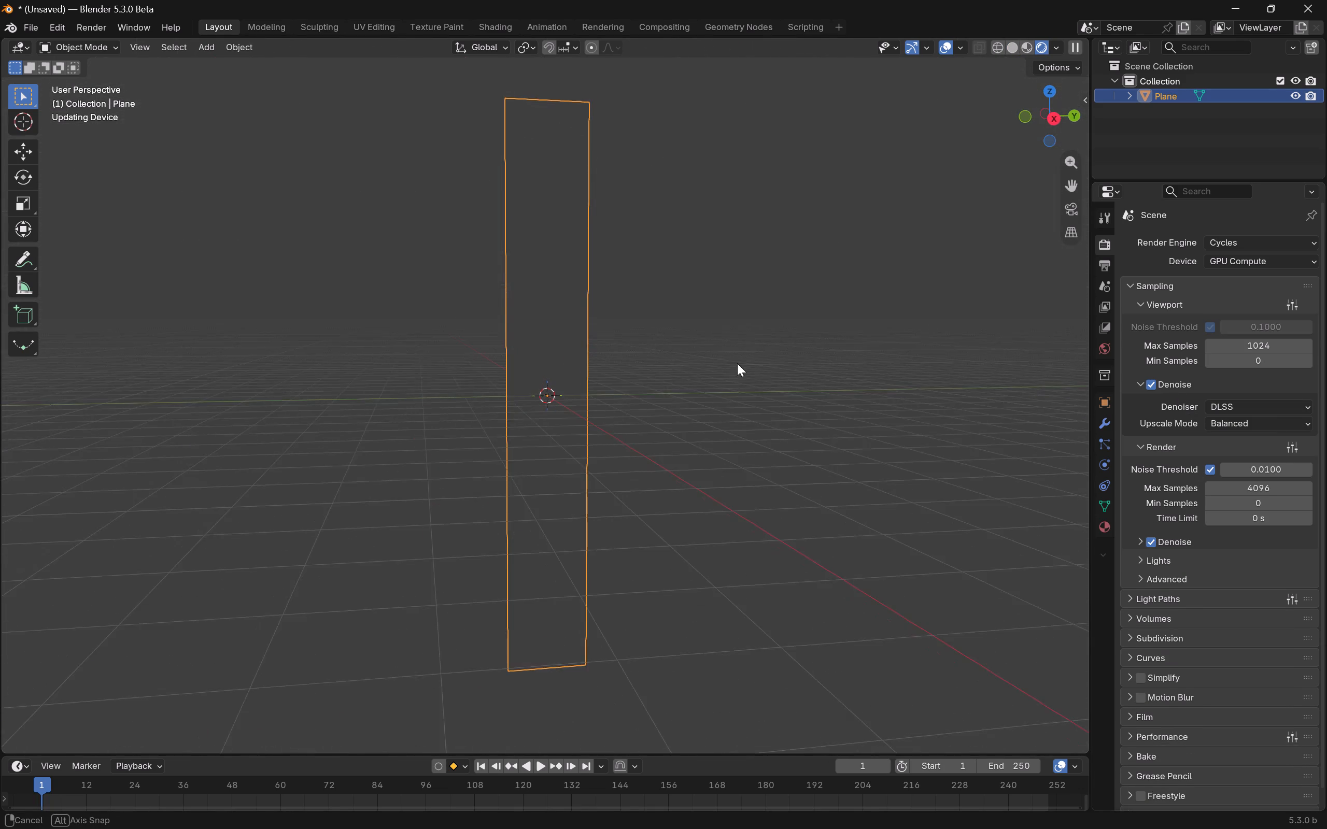
middle_click_drag(737, 363, 754, 424)
scroll(753, 408, "up", 5)
scroll(753, 408, "down", 6)
scroll(753, 408, "up", 2)
middle_click_drag(753, 408, 730, 346)
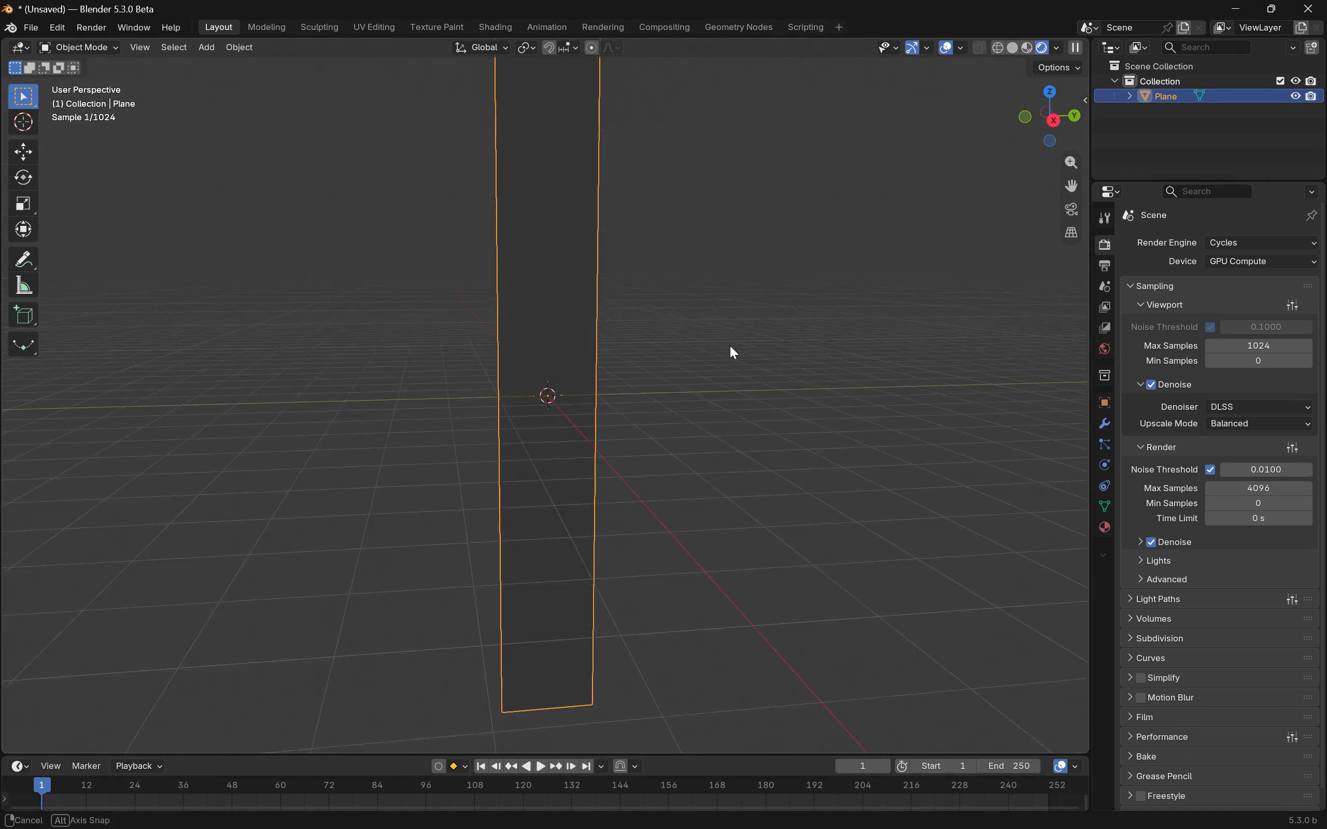
middle_click_drag(730, 346, 718, 384)
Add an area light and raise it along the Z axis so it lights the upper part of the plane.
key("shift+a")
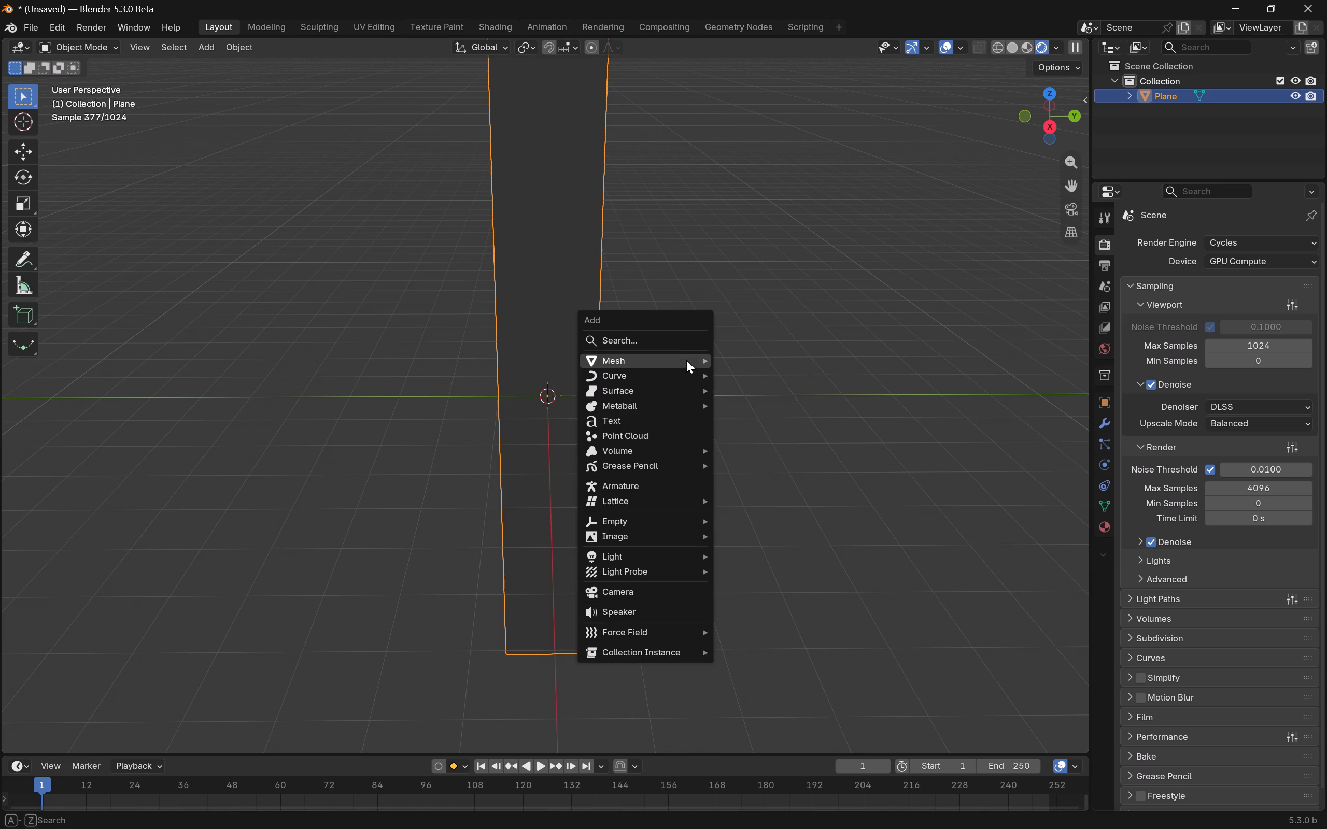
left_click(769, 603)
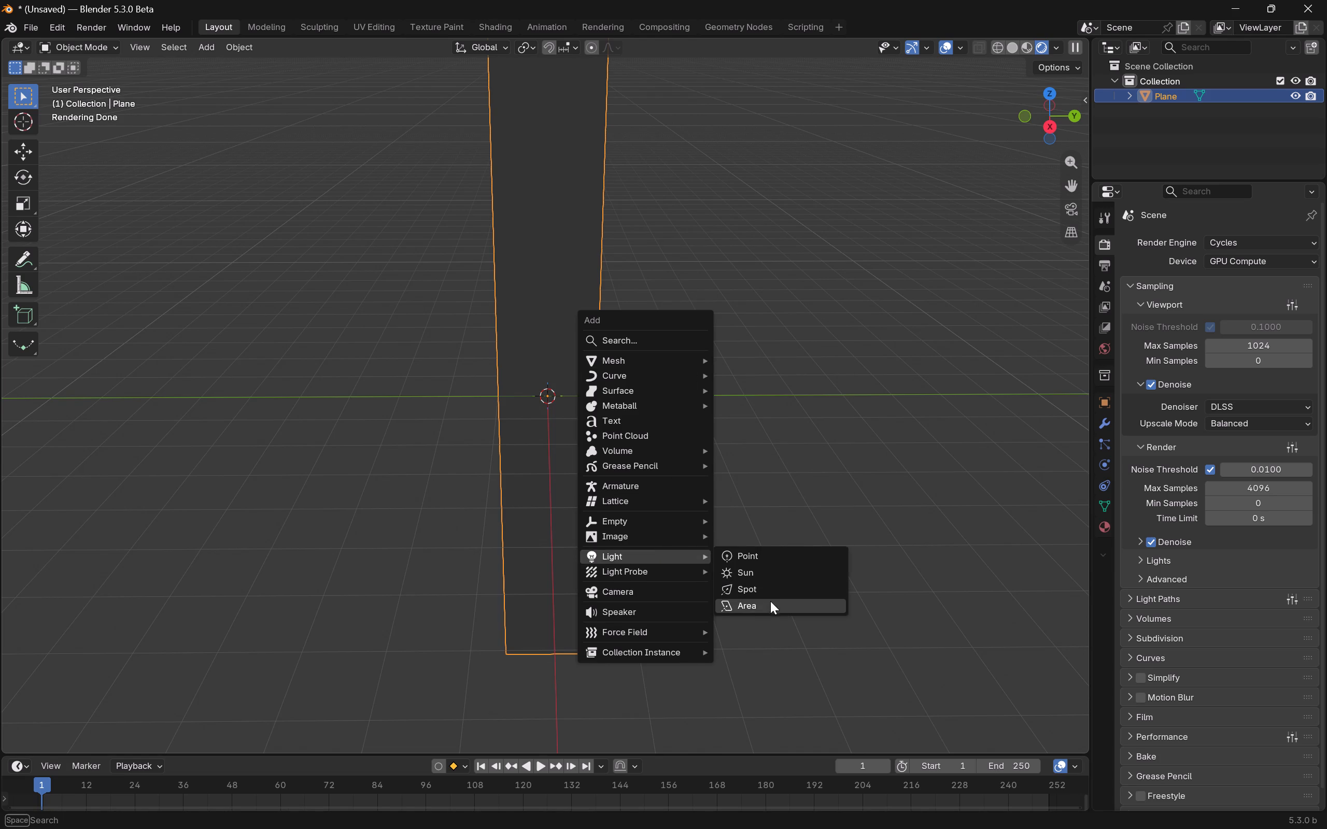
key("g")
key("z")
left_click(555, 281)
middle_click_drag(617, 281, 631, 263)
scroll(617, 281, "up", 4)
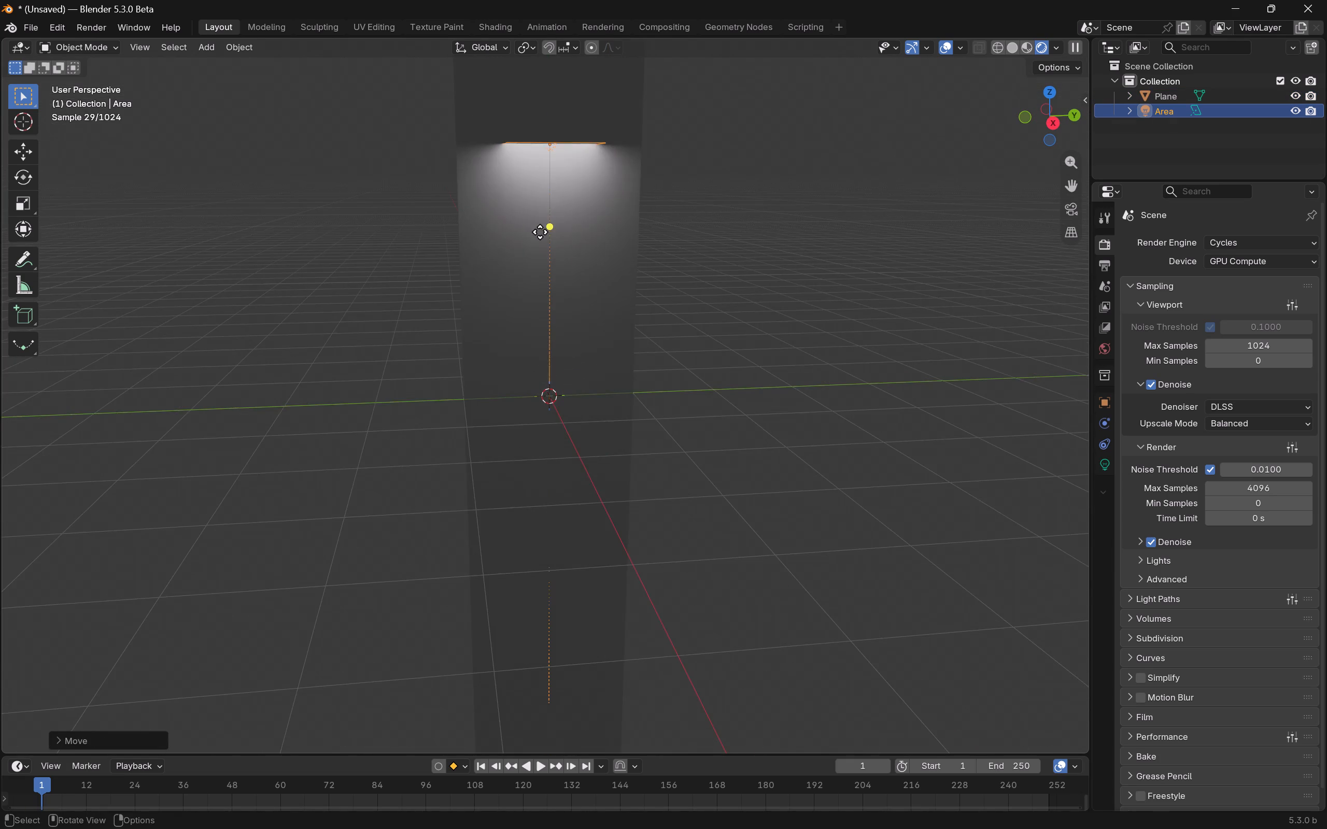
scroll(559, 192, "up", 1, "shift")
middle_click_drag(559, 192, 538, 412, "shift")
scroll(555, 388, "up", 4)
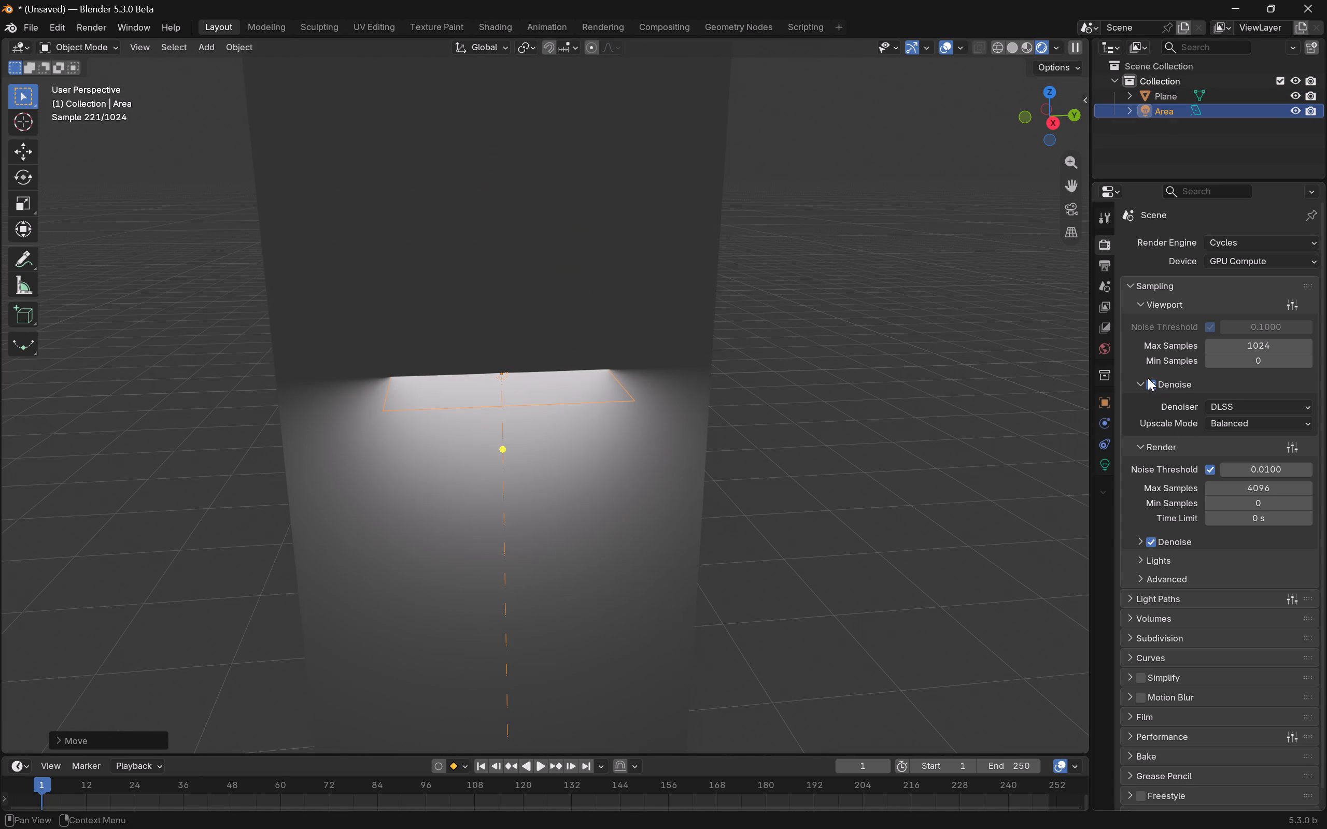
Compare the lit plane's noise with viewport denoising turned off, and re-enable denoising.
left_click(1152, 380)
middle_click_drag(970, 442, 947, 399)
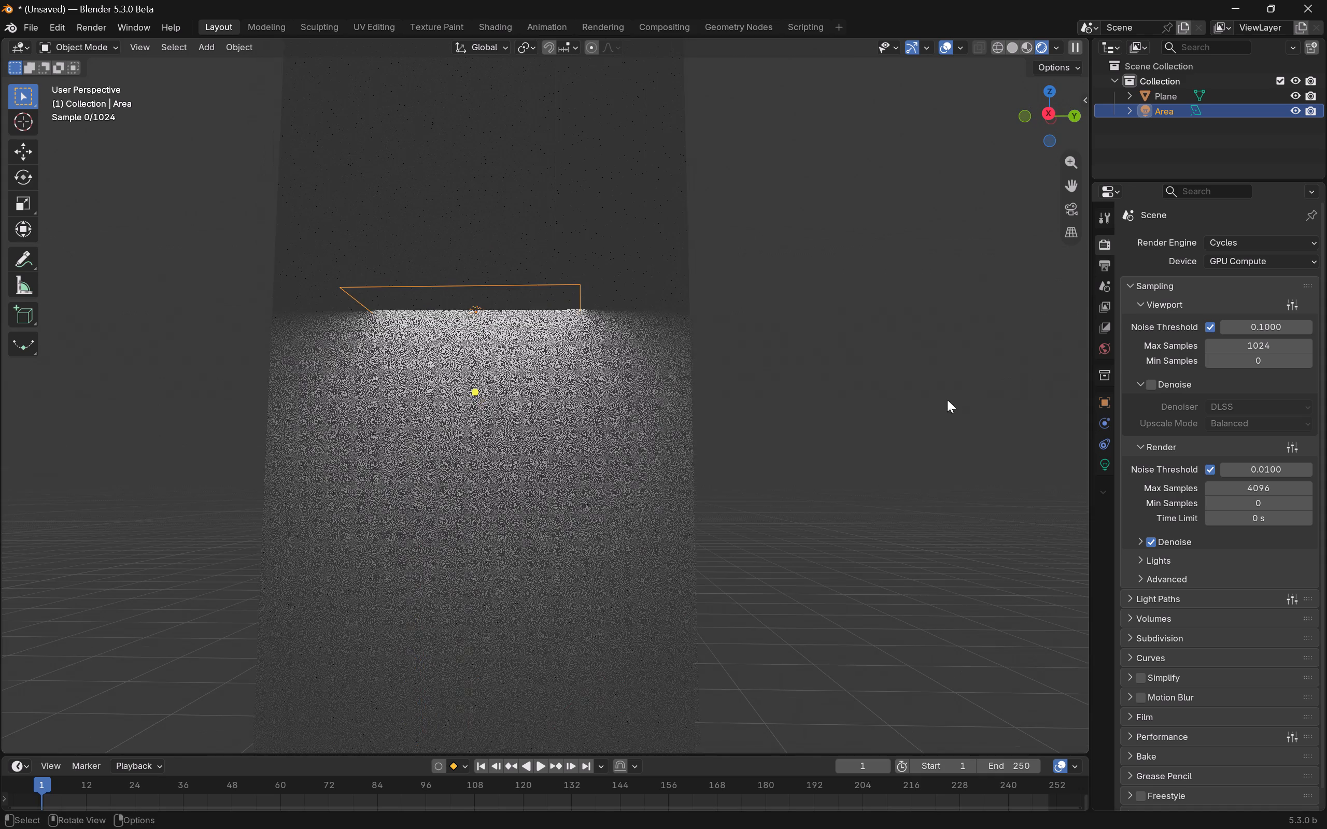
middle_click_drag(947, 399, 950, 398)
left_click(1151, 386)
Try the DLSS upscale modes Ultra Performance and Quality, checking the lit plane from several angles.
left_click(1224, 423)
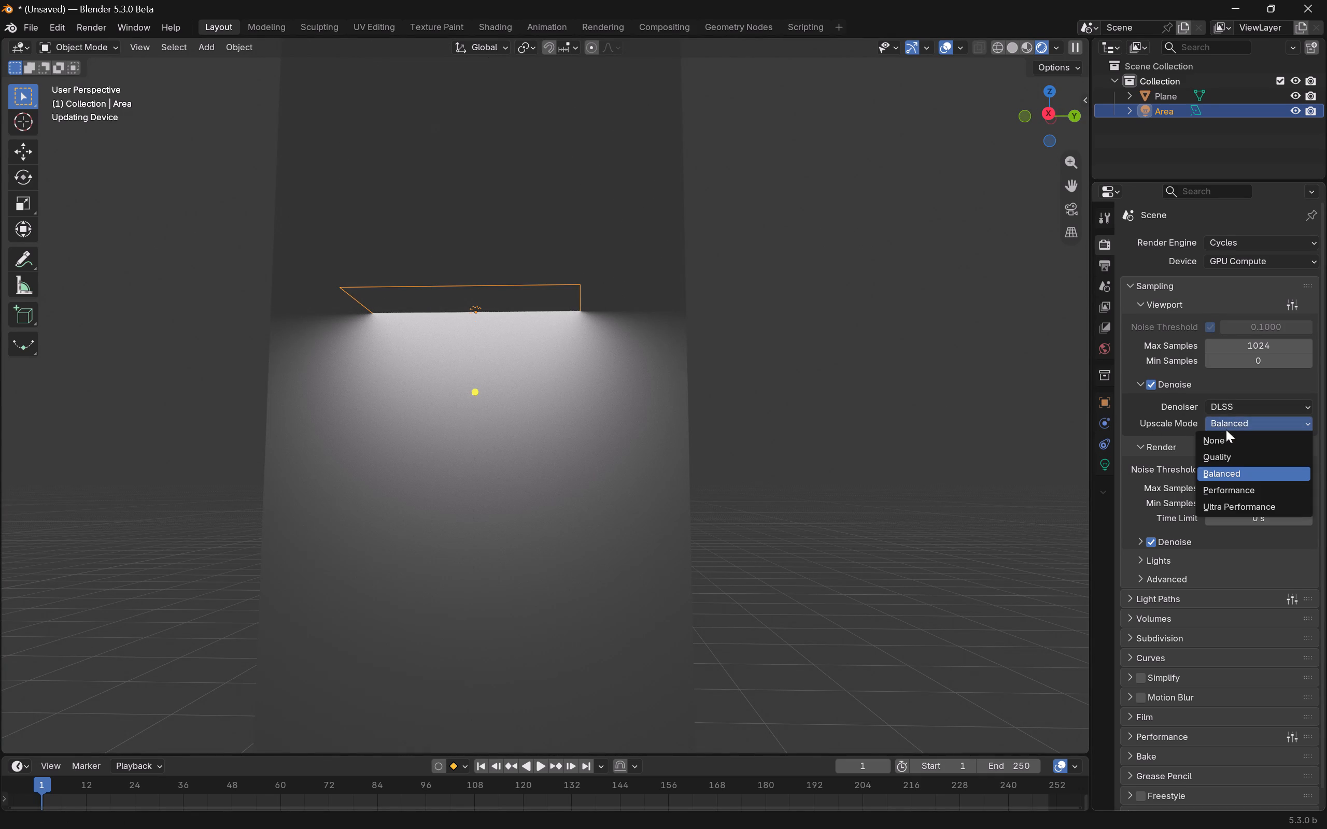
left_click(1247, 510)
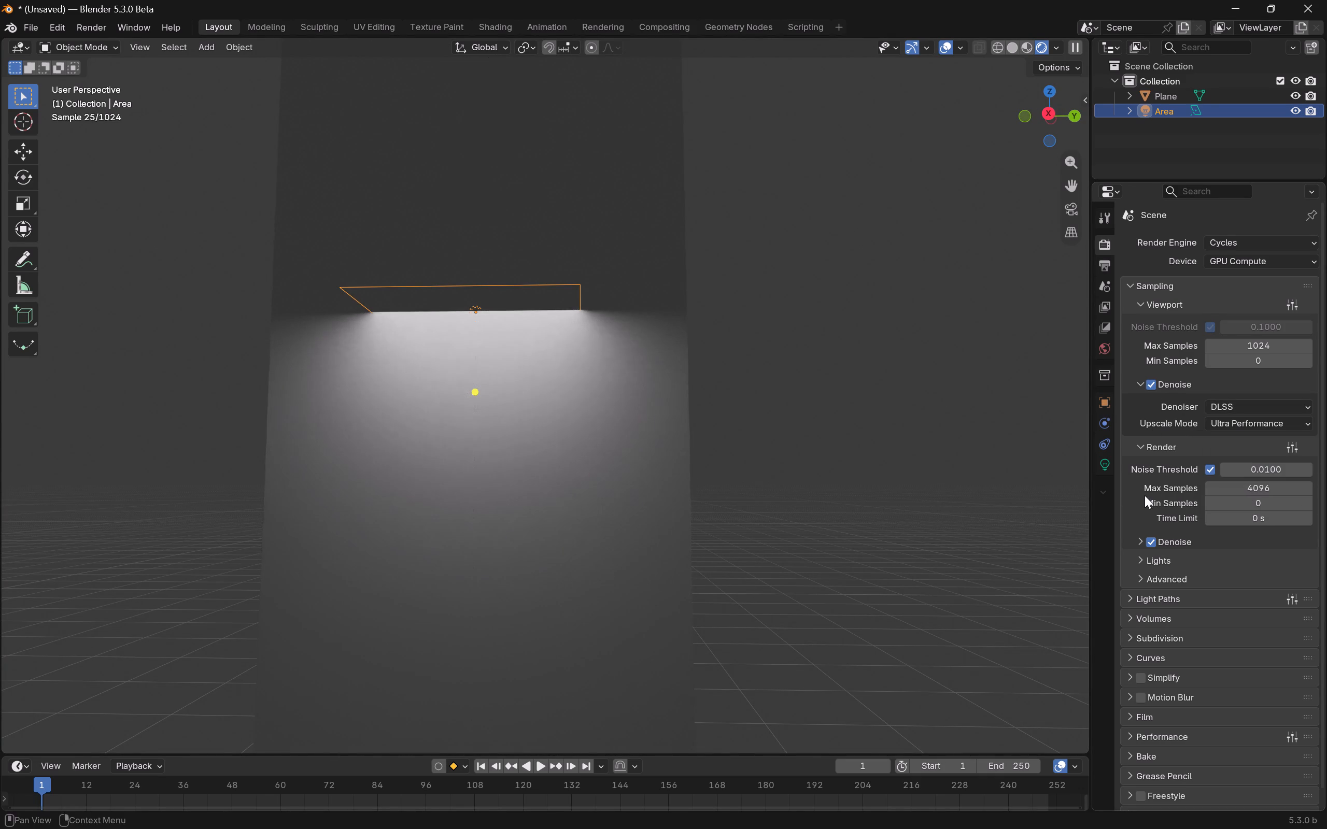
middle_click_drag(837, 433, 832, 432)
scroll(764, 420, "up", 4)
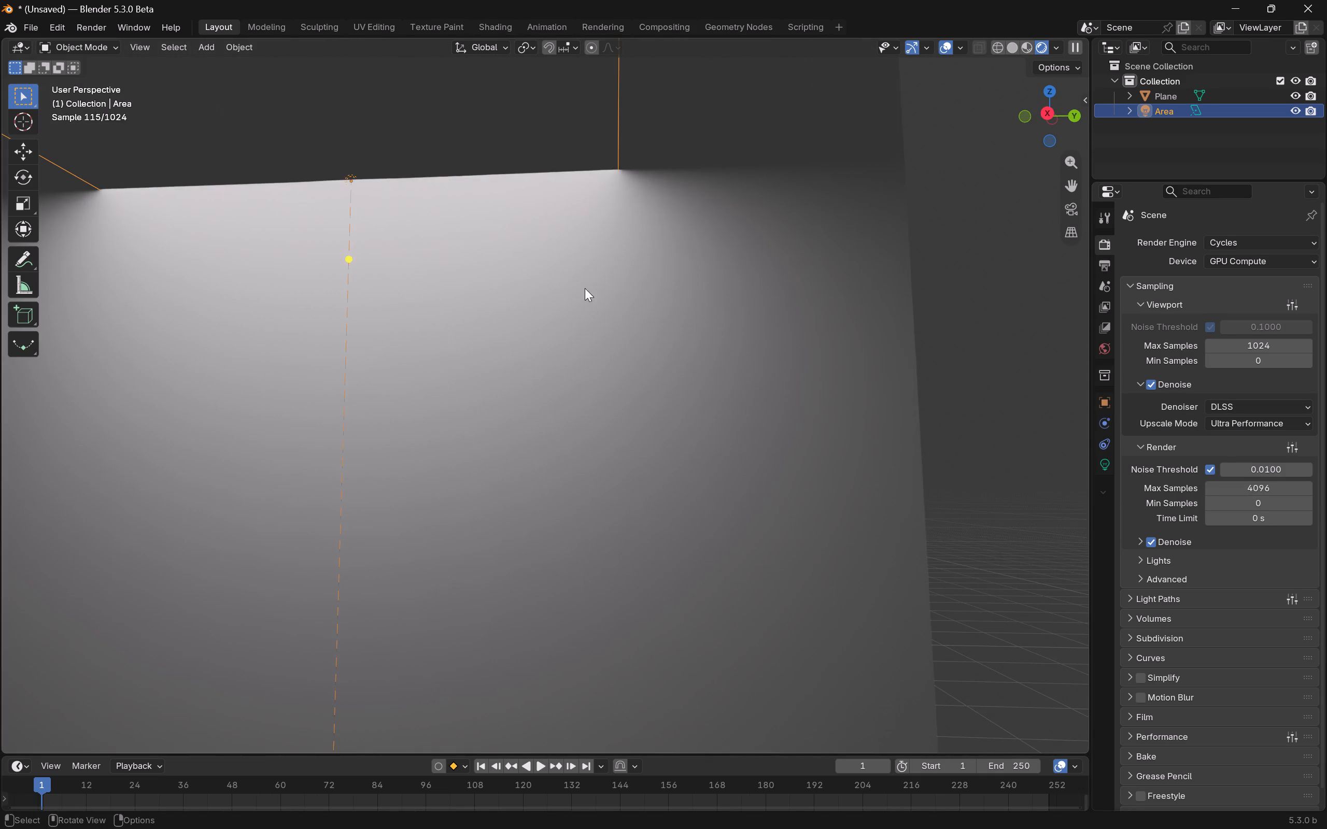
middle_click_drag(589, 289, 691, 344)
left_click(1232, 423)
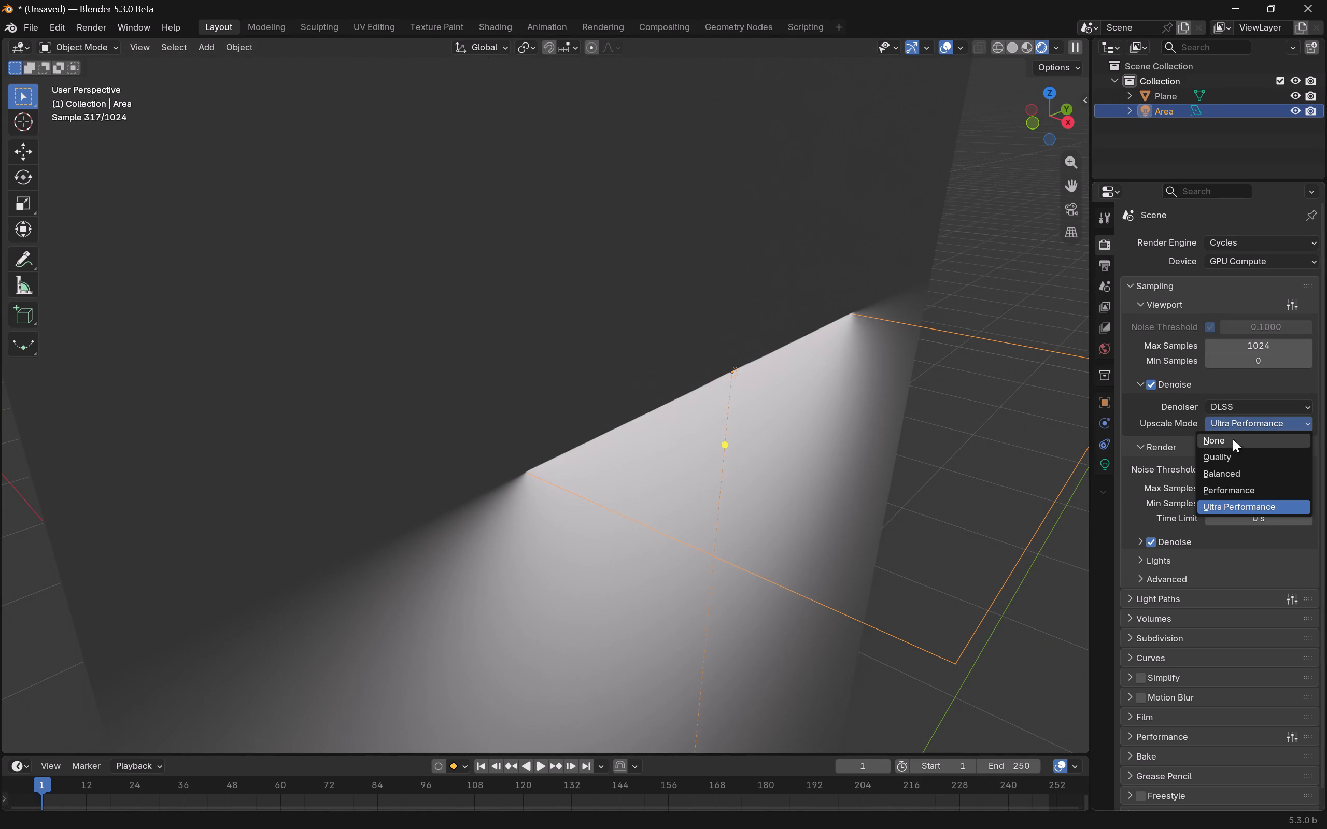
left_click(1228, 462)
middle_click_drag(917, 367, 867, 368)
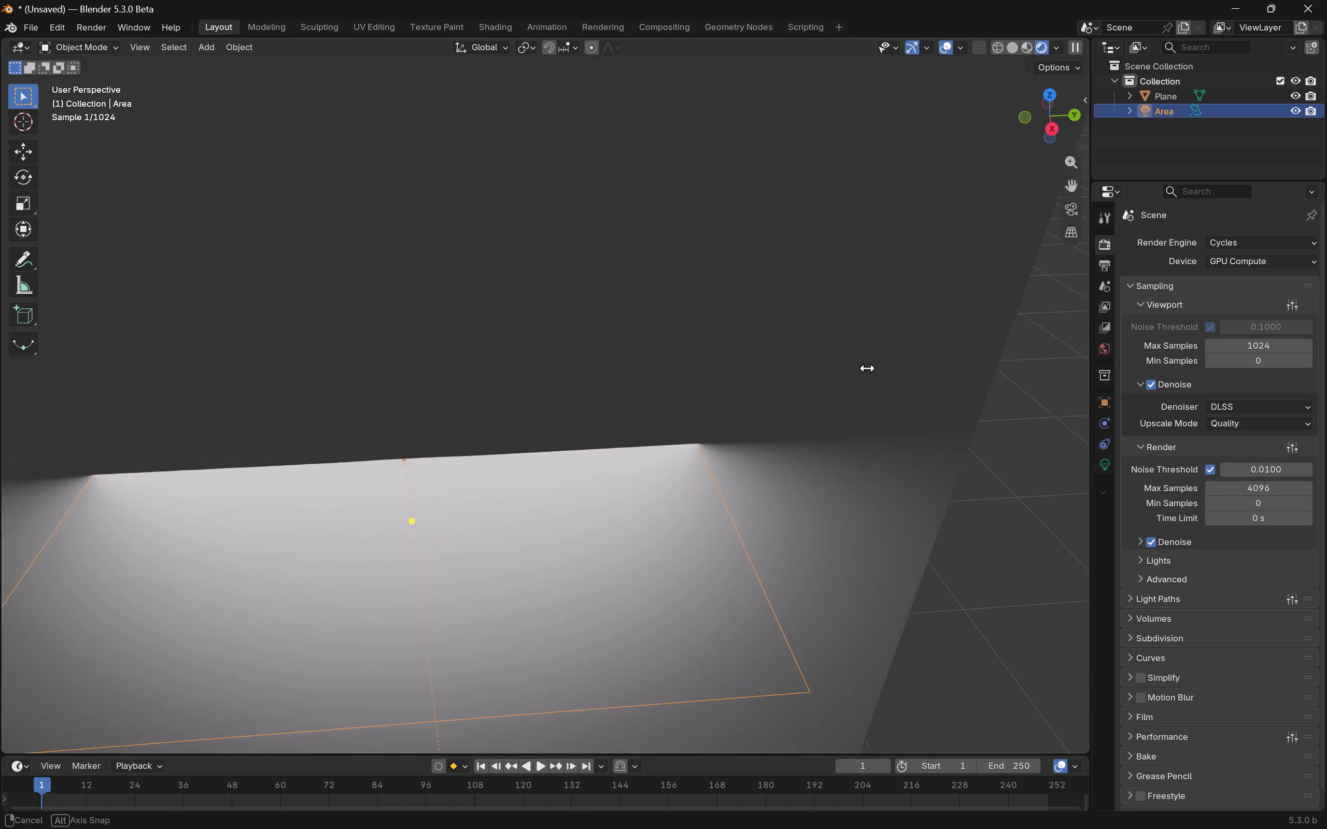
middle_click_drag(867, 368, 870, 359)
Set the viewport denoiser's upscale mode to Performance.
left_click(1244, 427)
left_click(1246, 488)
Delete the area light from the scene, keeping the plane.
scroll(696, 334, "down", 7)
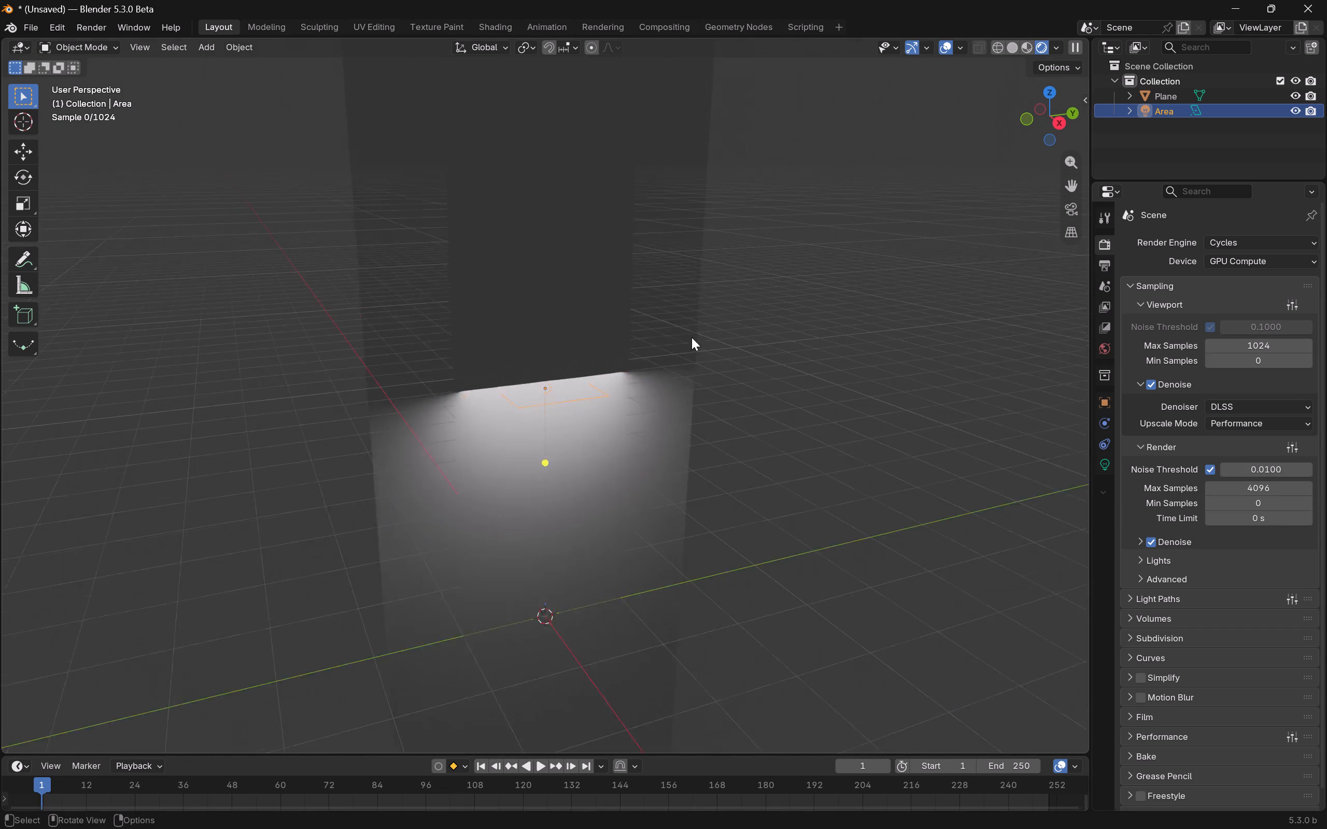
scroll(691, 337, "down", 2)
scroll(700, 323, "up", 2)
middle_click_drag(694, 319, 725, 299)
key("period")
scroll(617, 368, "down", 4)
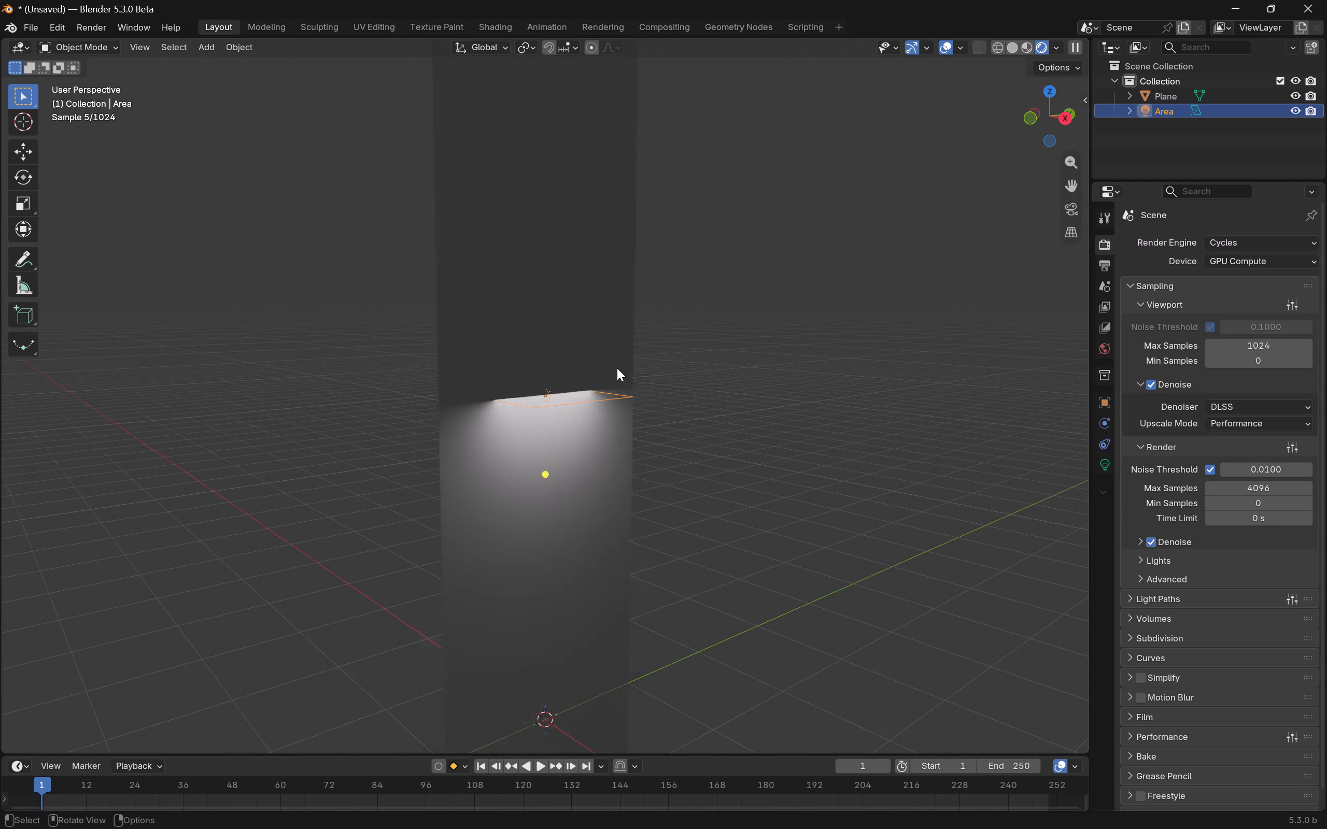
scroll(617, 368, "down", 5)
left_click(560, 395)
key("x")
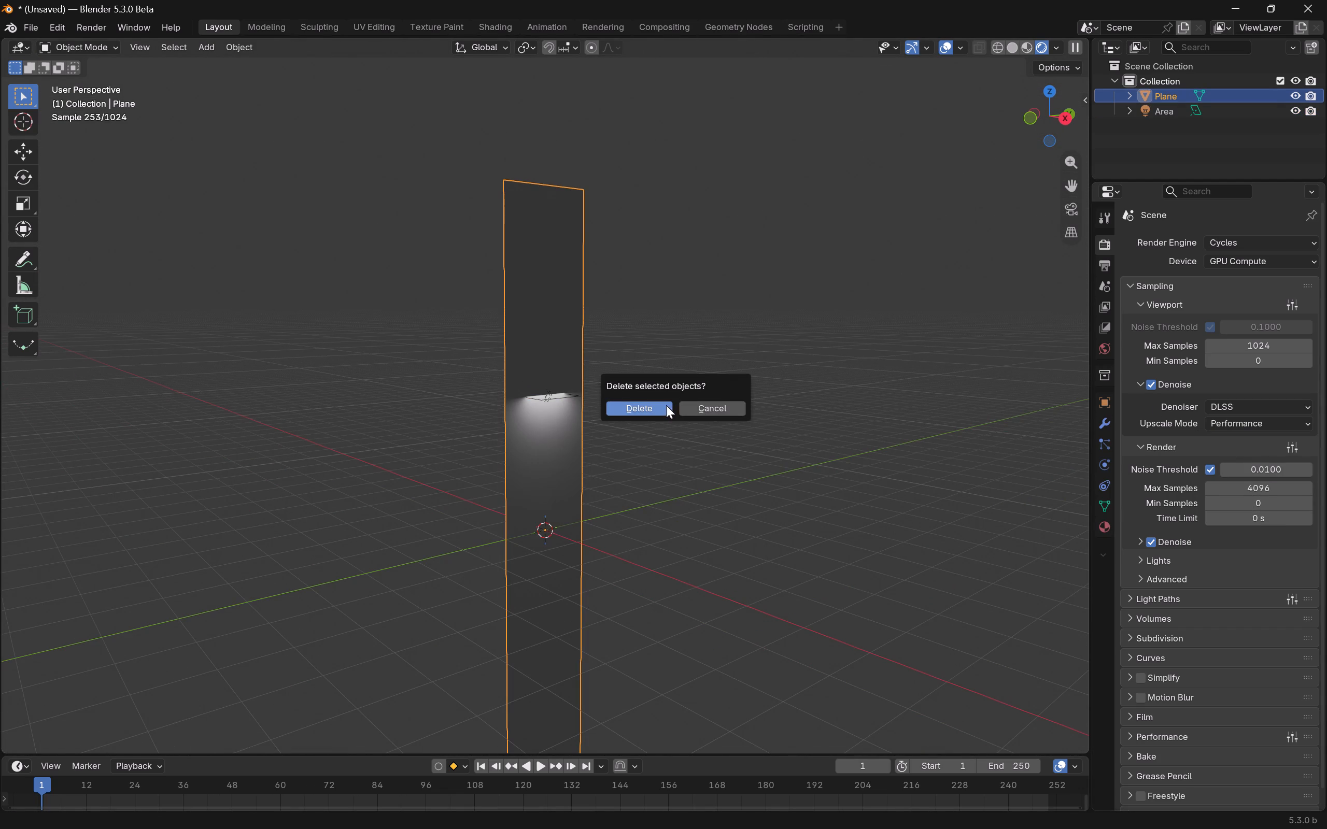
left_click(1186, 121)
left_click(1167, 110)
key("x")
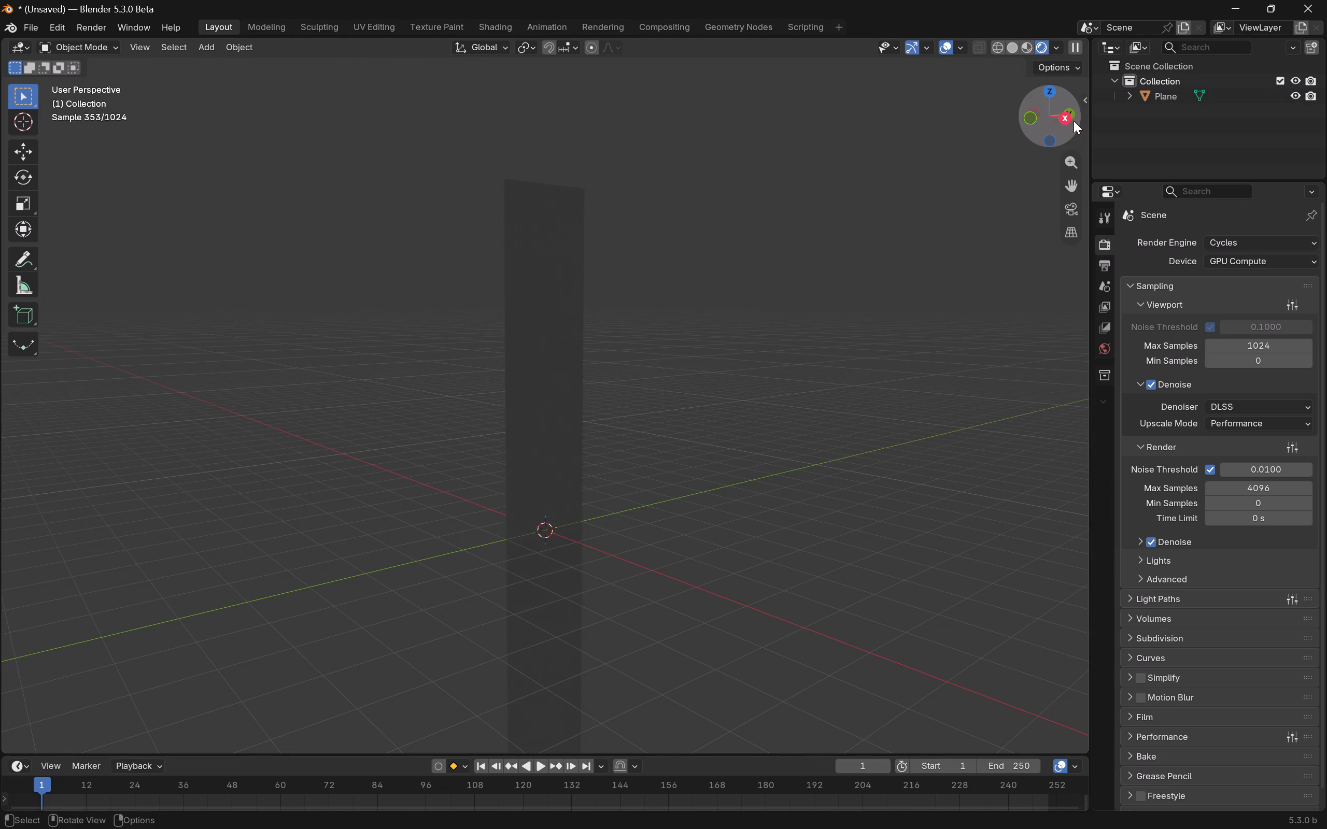
Face the plane in the right orthographic view and set the Color Management view to Standard.
left_click(1070, 121)
scroll(905, 322, "down", 4)
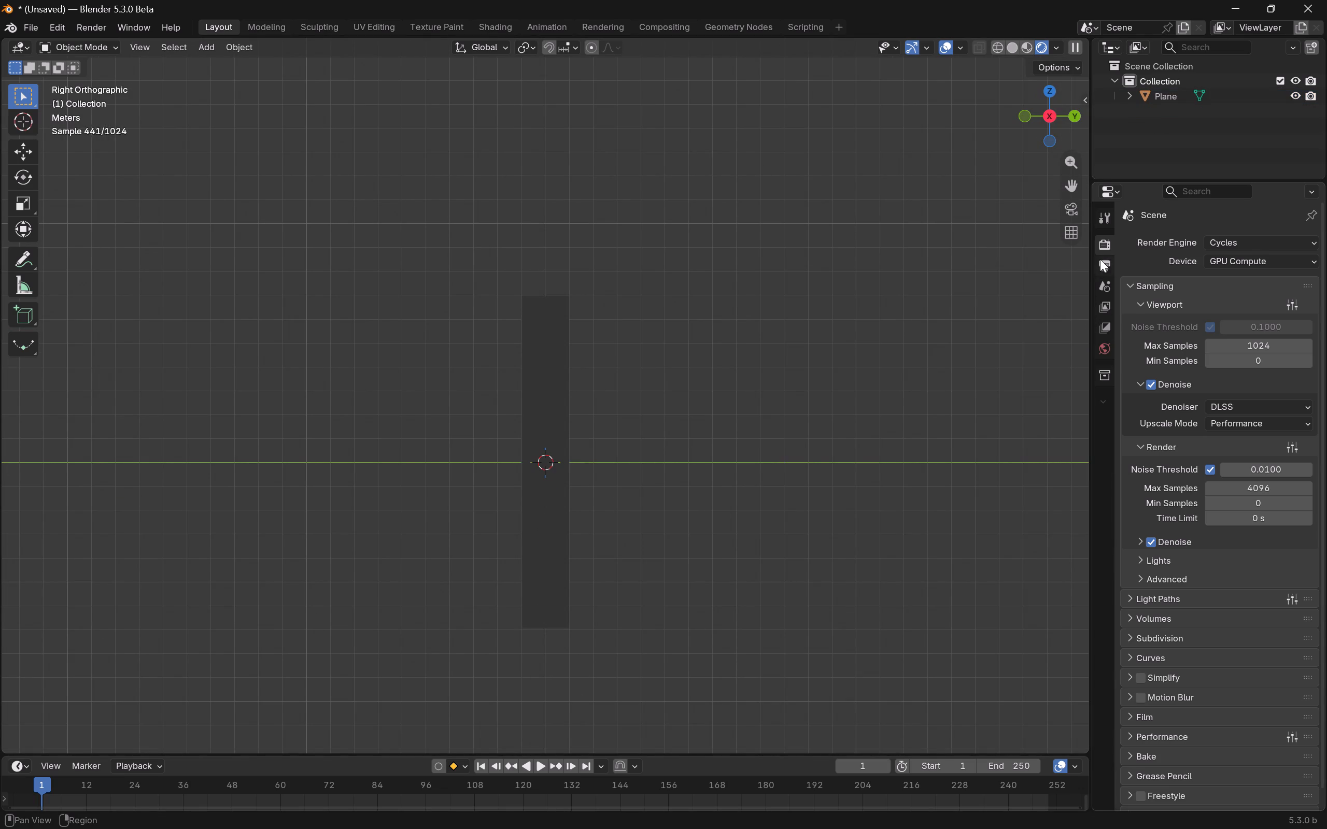
scroll(1251, 608, "down", 6)
left_click(1204, 796)
scroll(1193, 719, "down", 5)
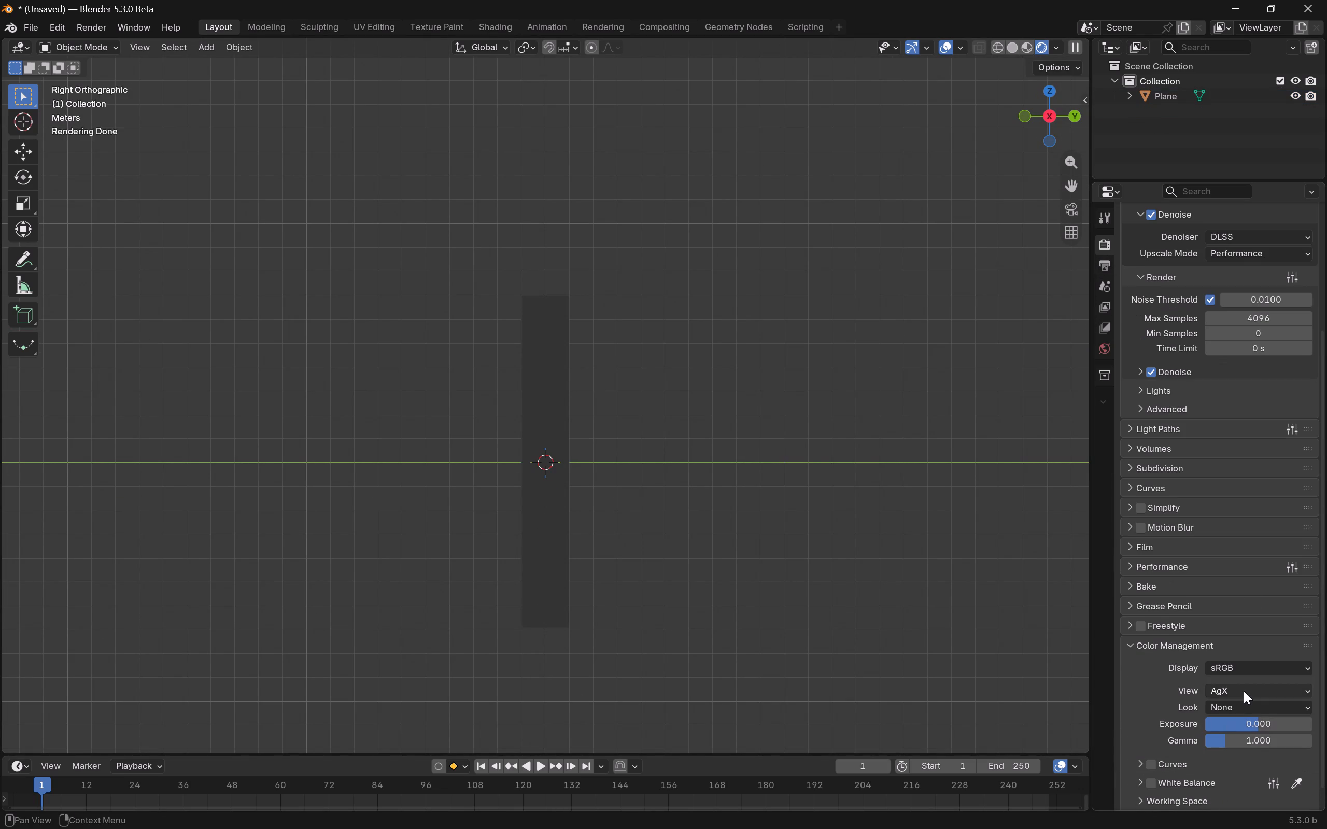
left_click(1244, 691)
left_click(1230, 545)
Set the world background strength to 0.
left_click(1105, 350)
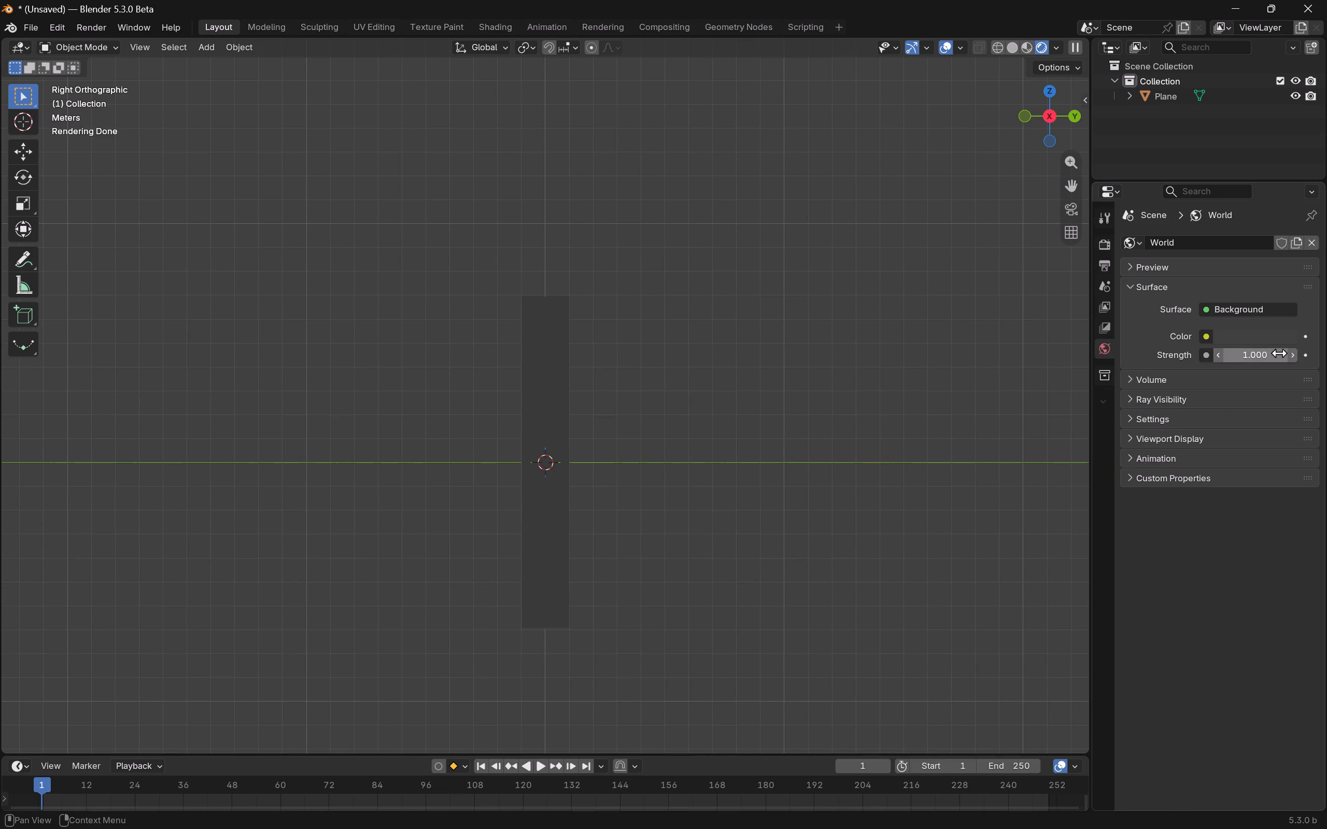
left_click_drag(1279, 353, 956, 360)
left_click(730, 519)
Make the plane the active object, change the timeline area to the Shader Editor and enlarge it.
left_click(570, 391)
scroll(567, 397, "up", 3)
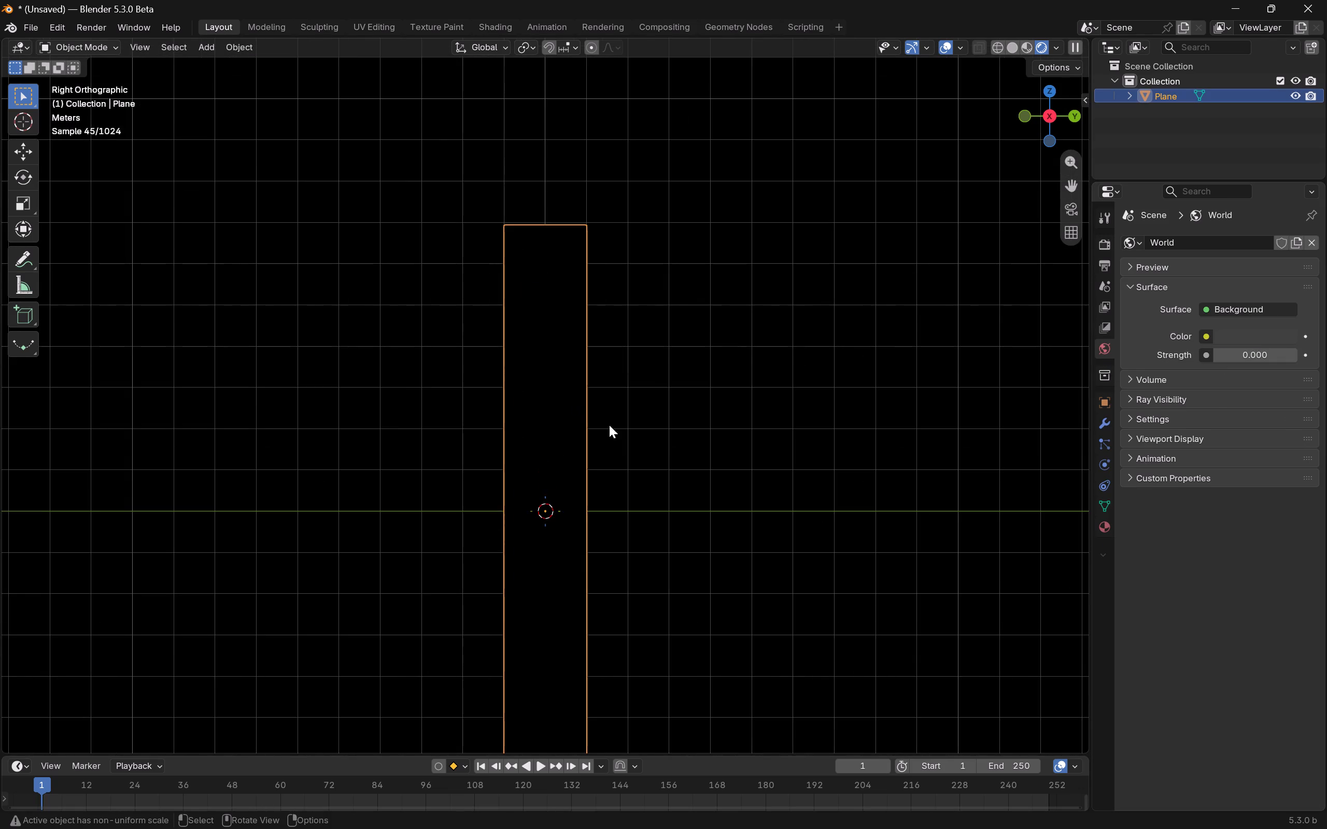
scroll(666, 464, "up", 1, "shift")
middle_click_drag(666, 464, 683, 354, "shift")
left_click(857, 447)
type("aa")
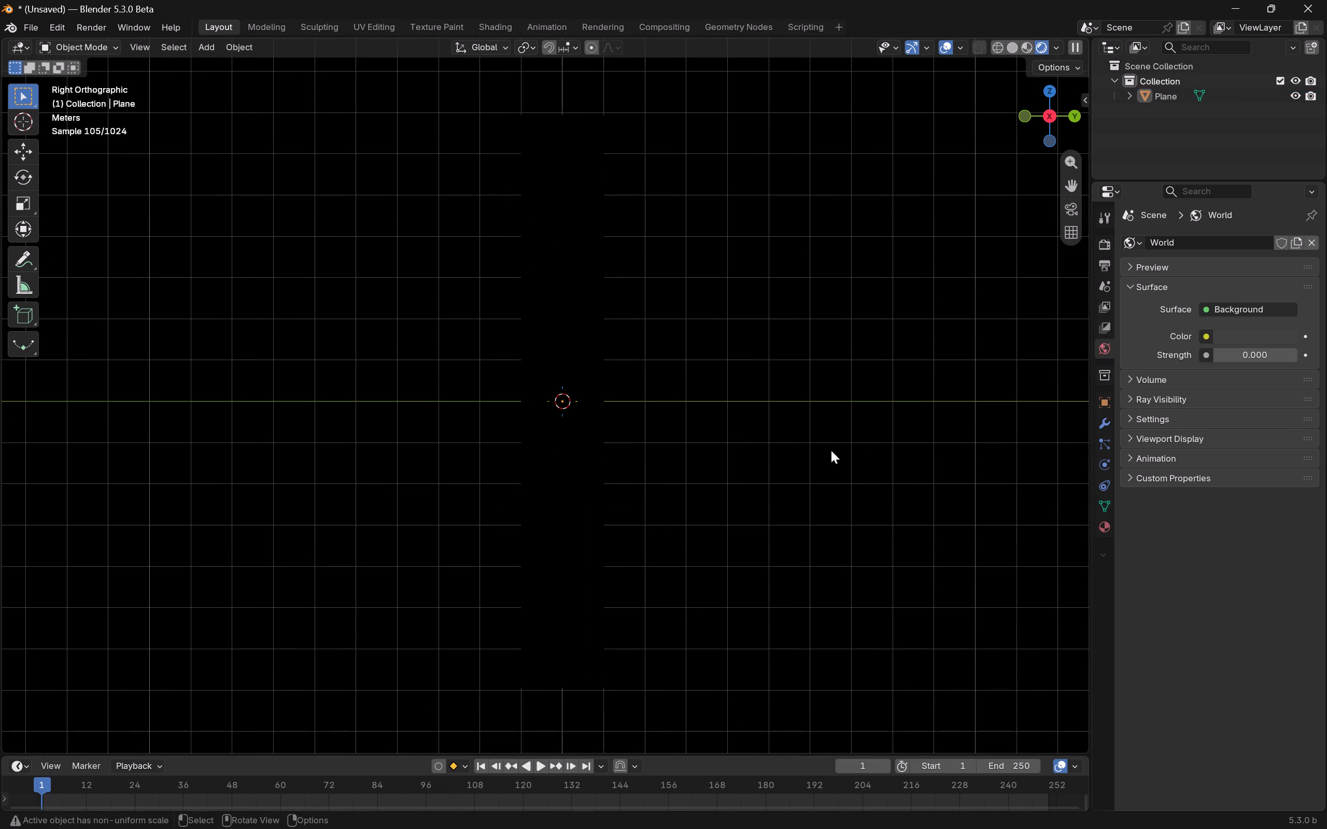
left_click(13, 759)
left_click(69, 698)
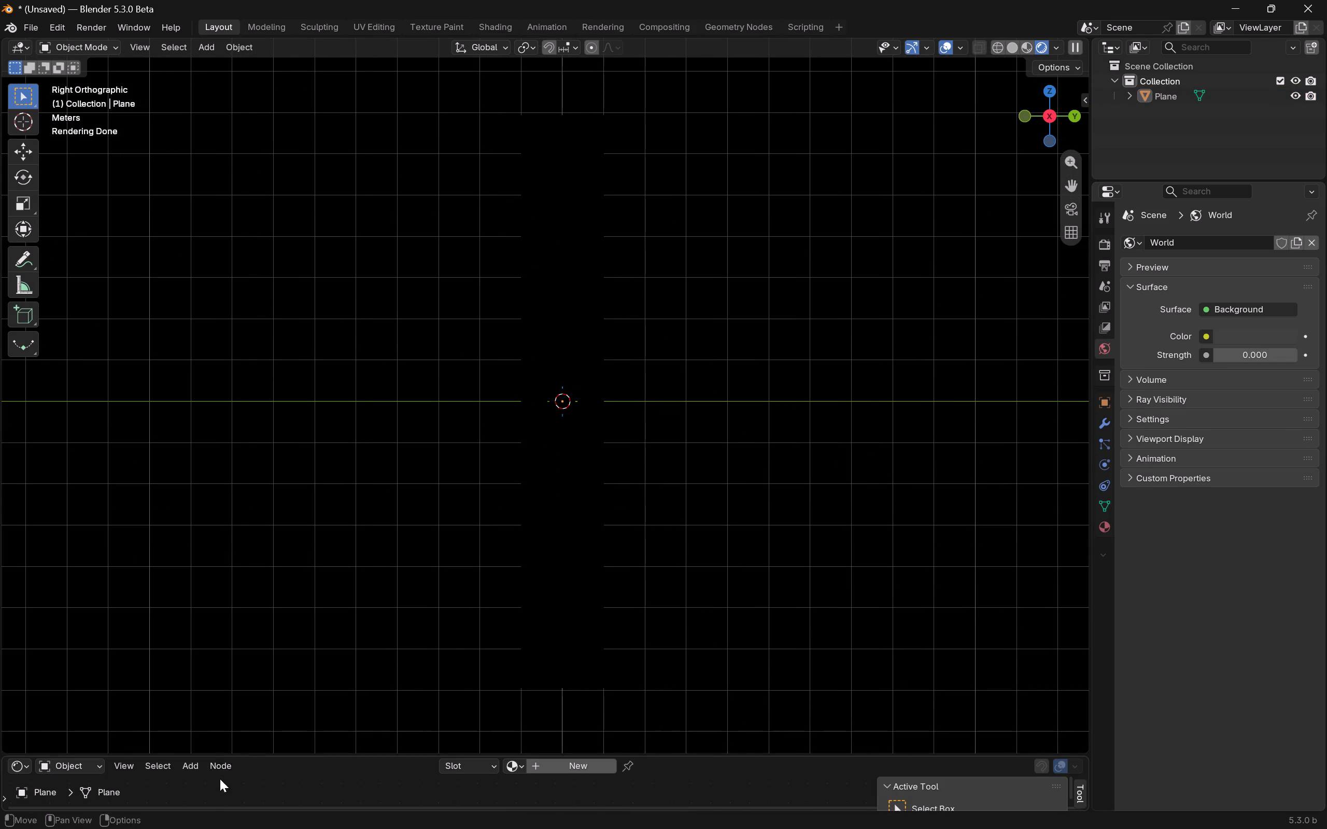
left_click_drag(251, 756, 313, 423)
Create a new material for the plane and frame its nodes in the resized Shader Editor.
left_click(586, 434)
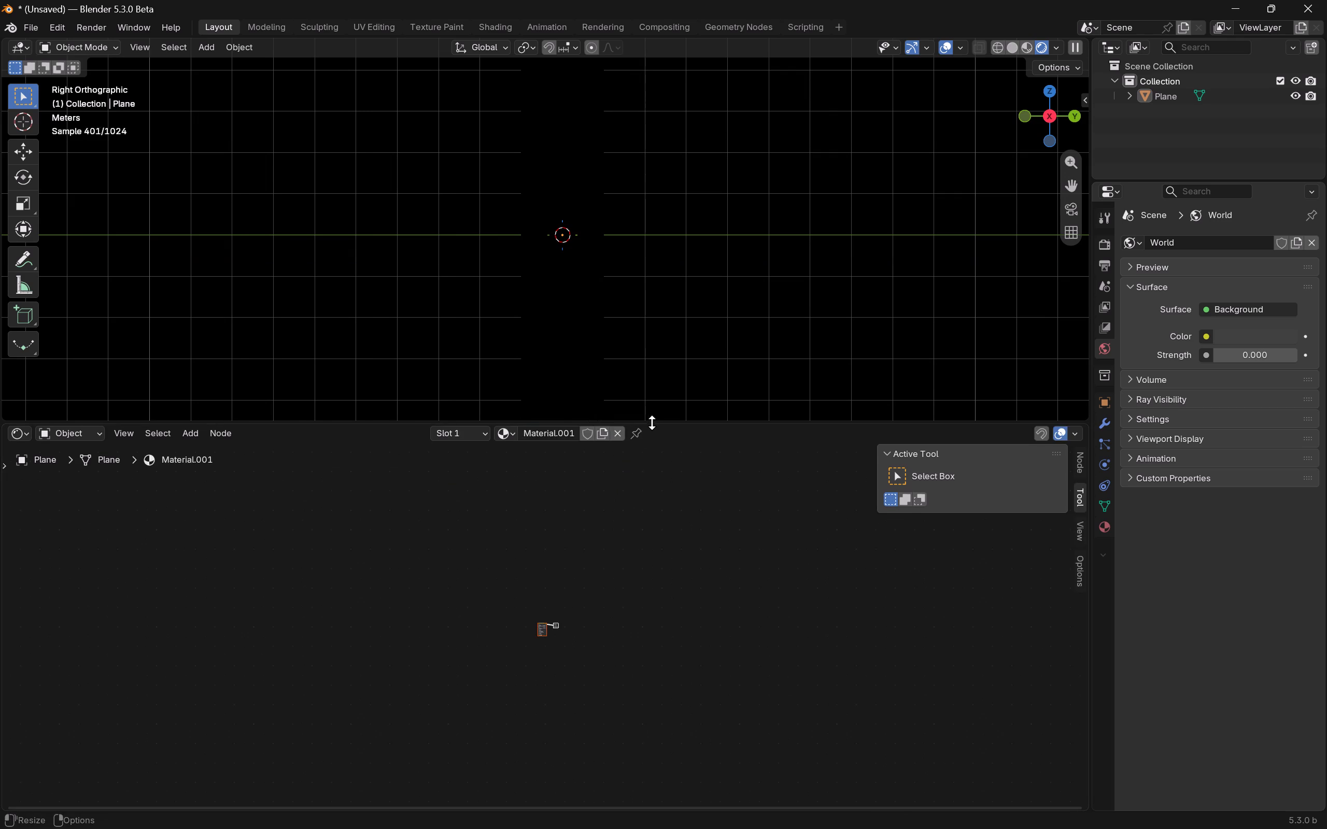
left_click_drag(652, 422, 671, 486)
key("a")
key("period")
left_click(570, 674)
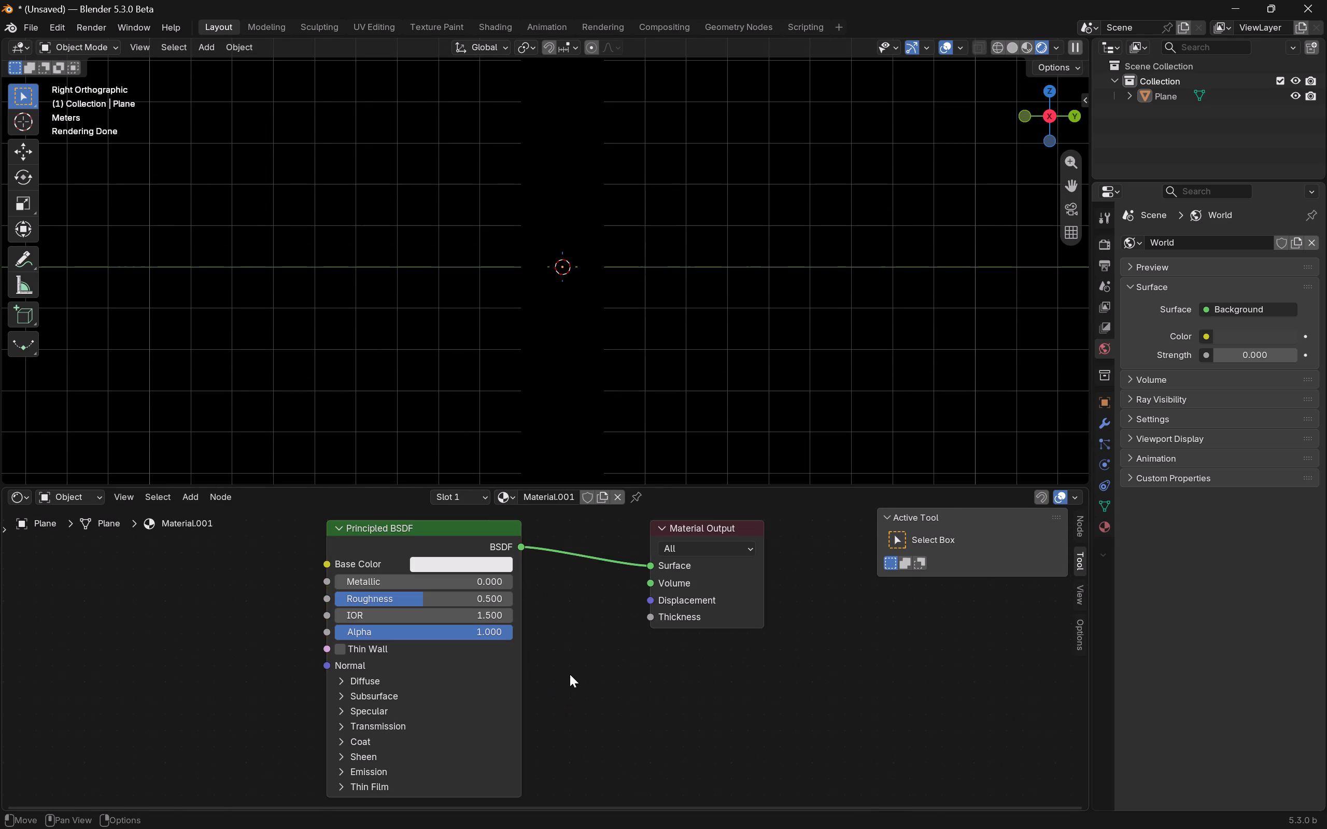
Switch to Illustrator, select the black-purple base path to check its gradient fill, and return to Blender.
key("alt+Tab")
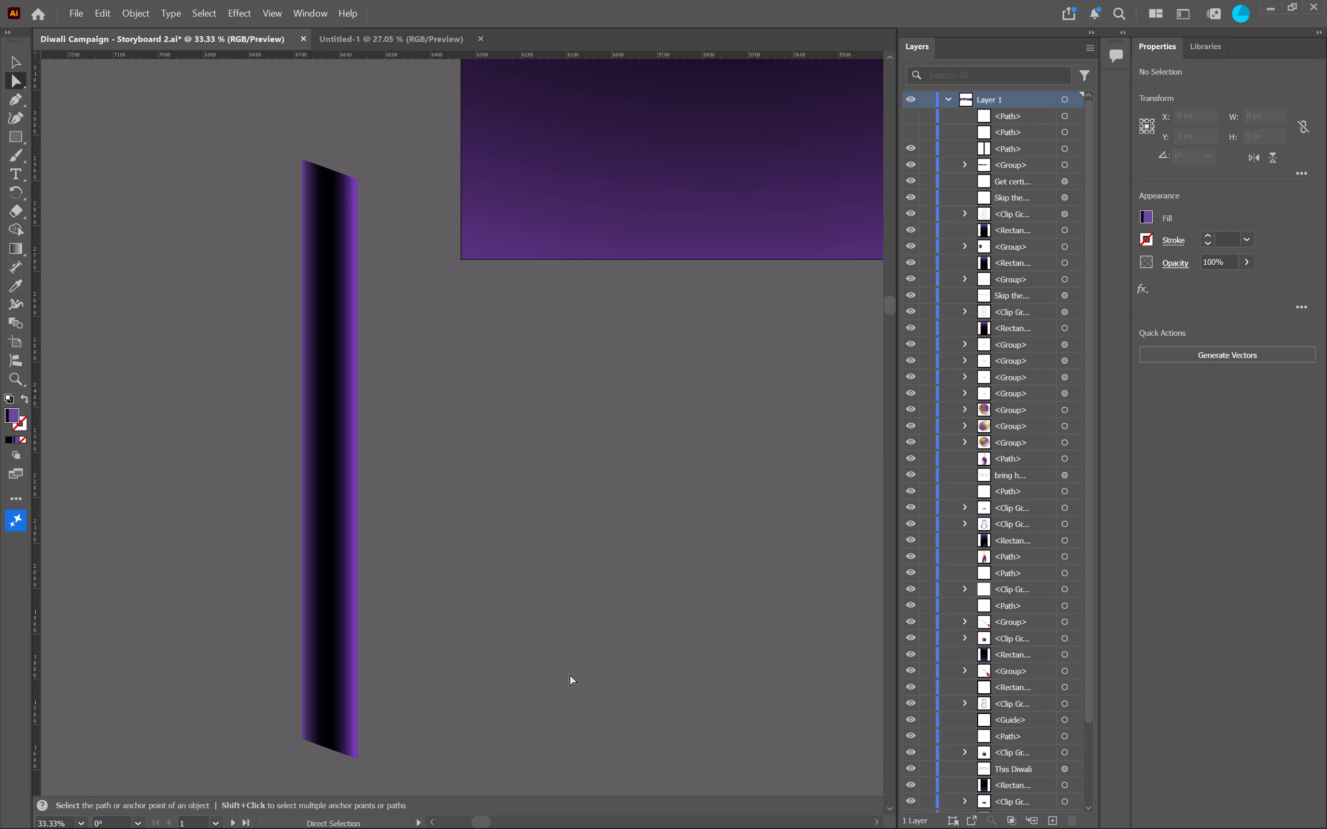
left_click(344, 479)
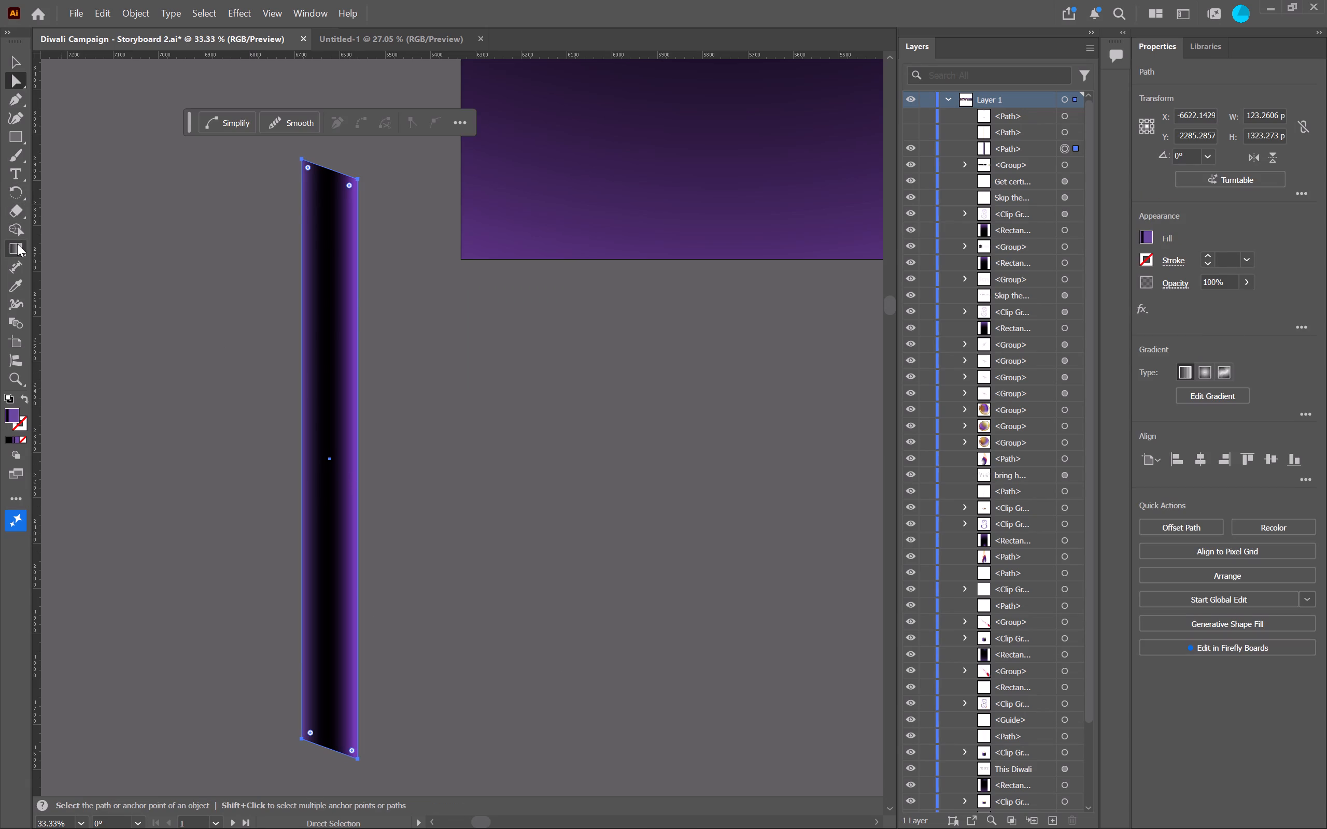
key("alt+Tab")
Replace the Principled BSDF with an Emission shader connected to the Material Output's Surface input.
scroll(248, 589, "down", 2)
middle_click_drag(266, 582, 421, 572)
left_click(345, 568)
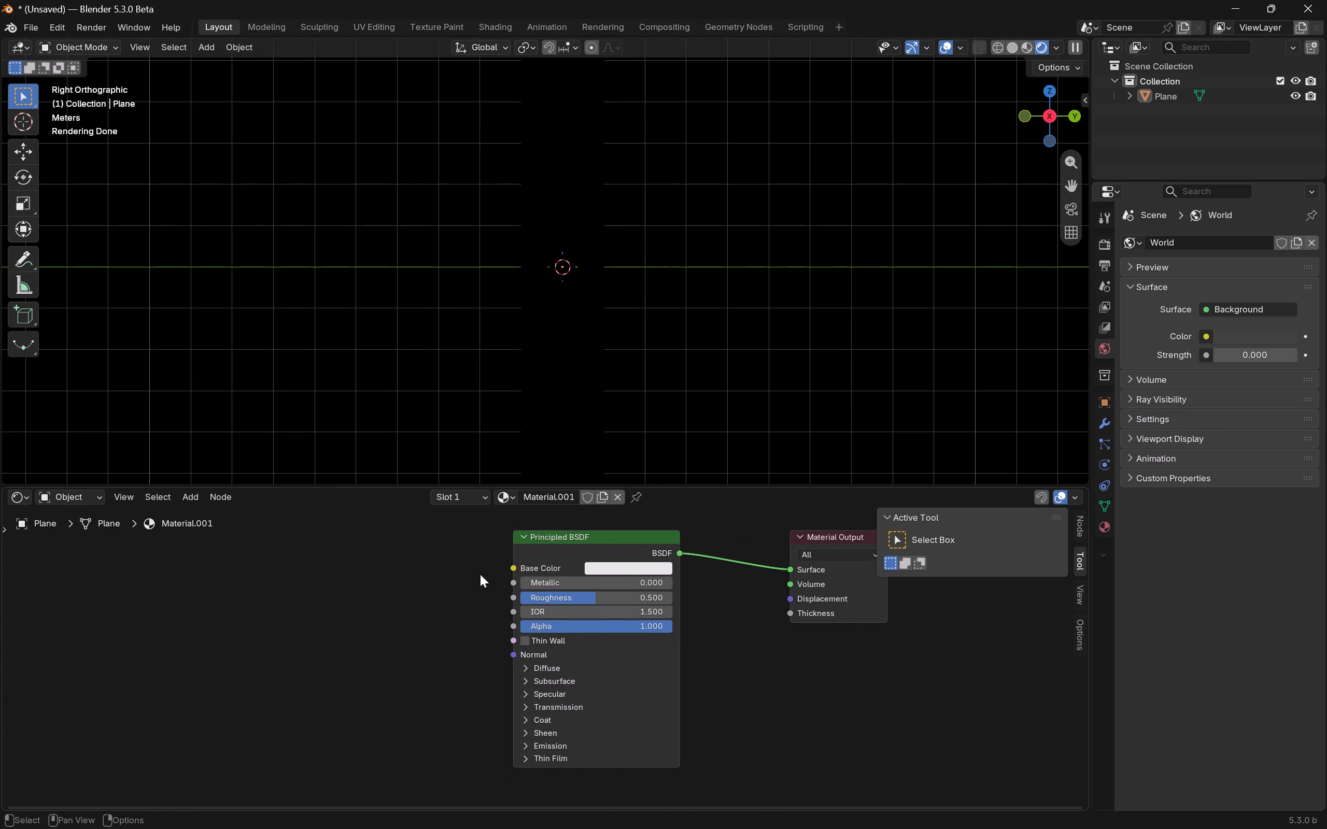
left_click(569, 542)
key("x")
left_click_drag(793, 564, 683, 544)
key("e")
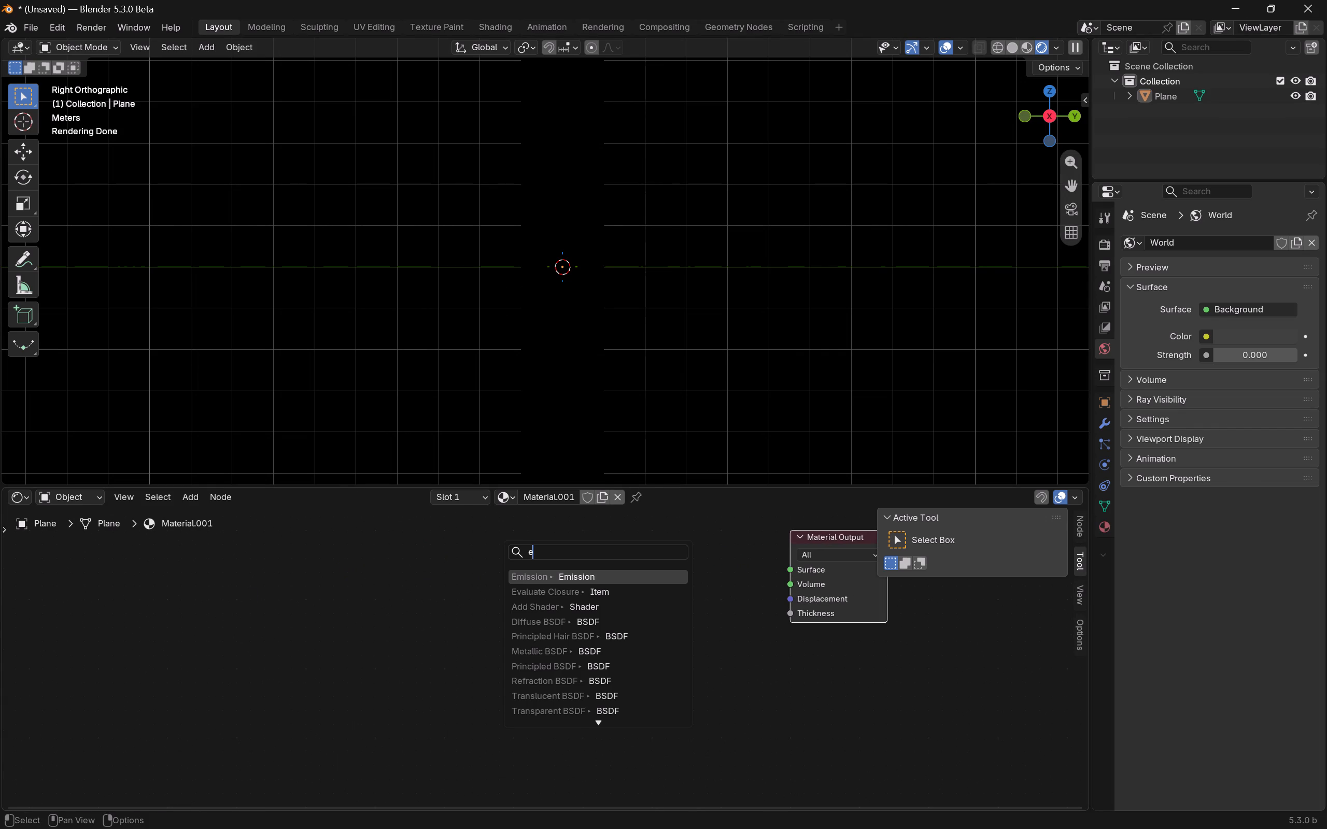
left_click(641, 567)
left_click(717, 581)
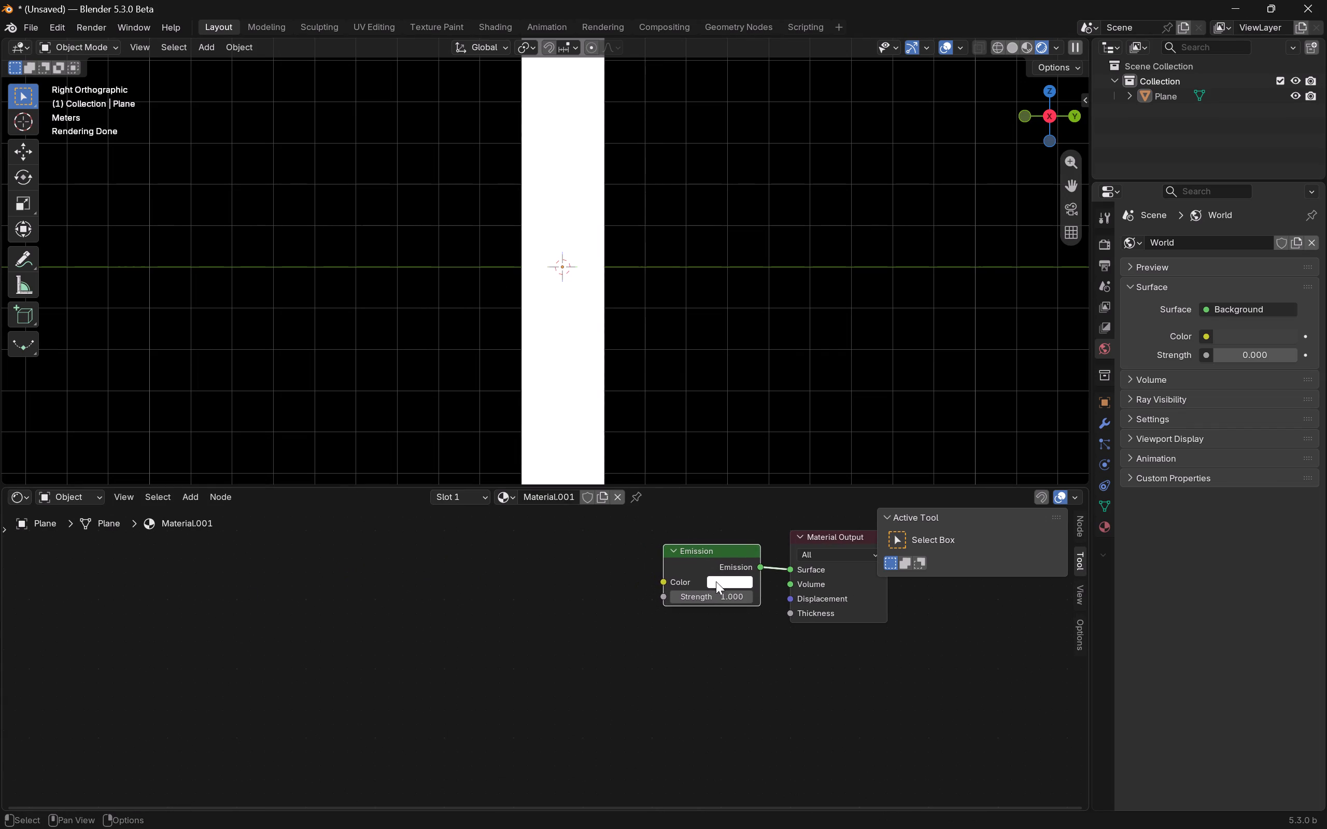
Add a Color Ramp node feeding the Emission shader's Color input and place it beside the shader.
left_click_drag(660, 579, 562, 578)
key("c")
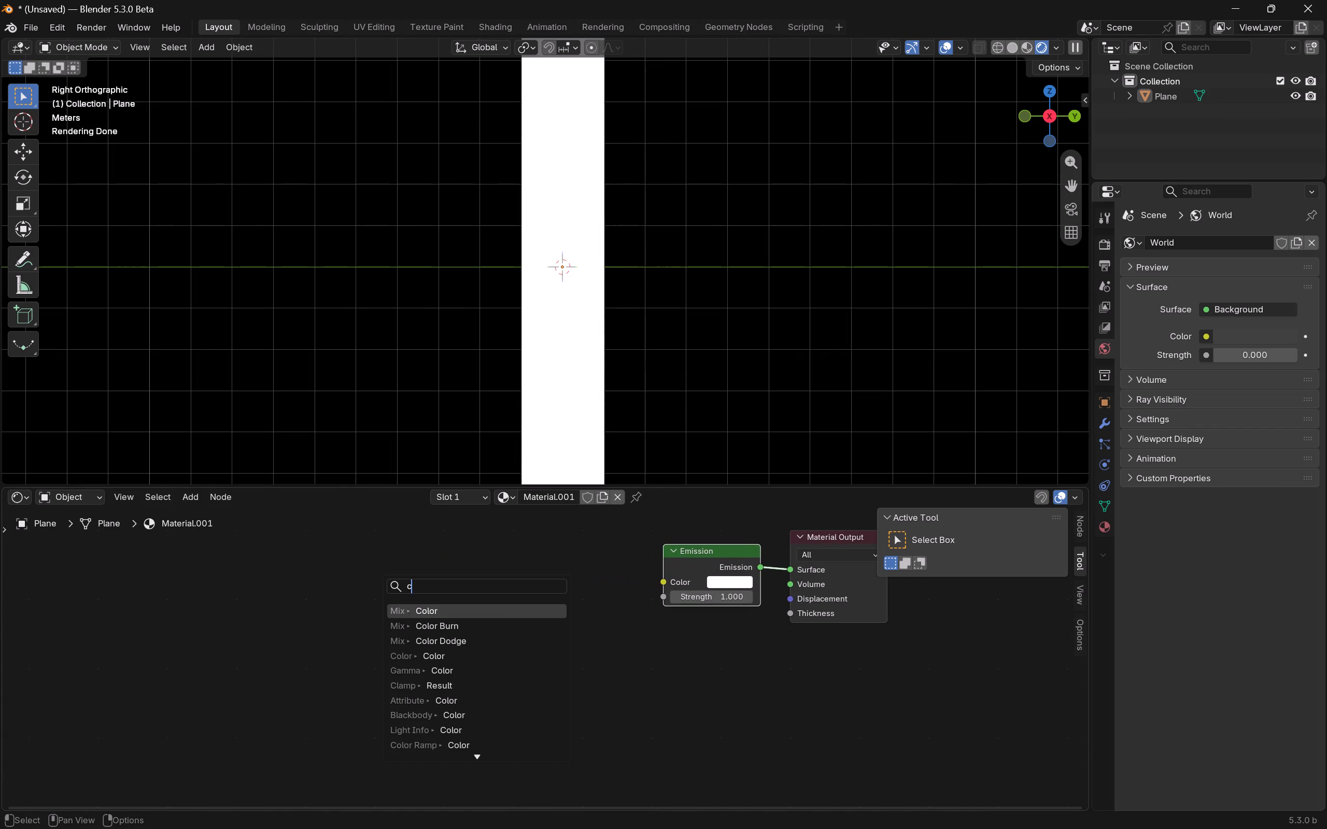
type("olor ramp")
key("Return")
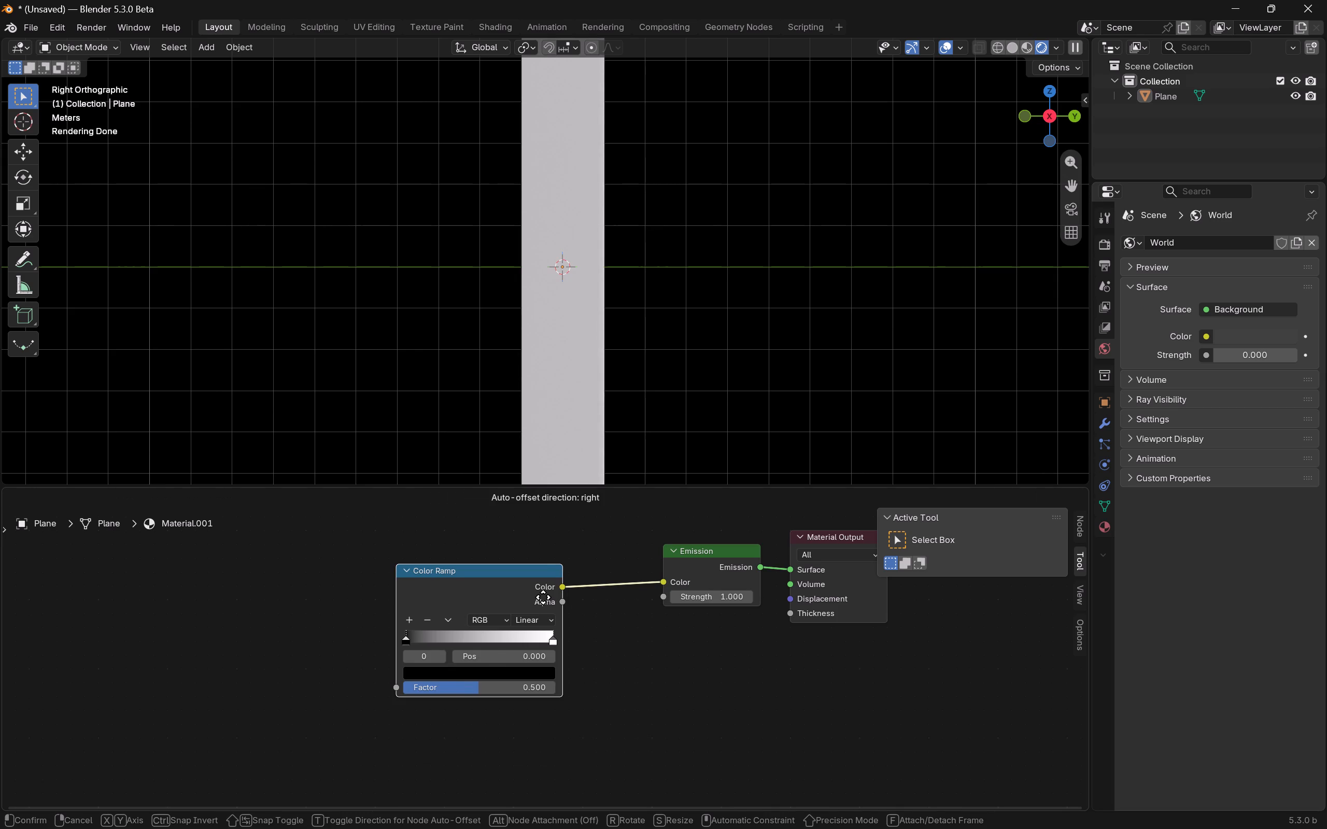
left_click(597, 590)
left_click(506, 549)
left_click(519, 572, "ctrl")
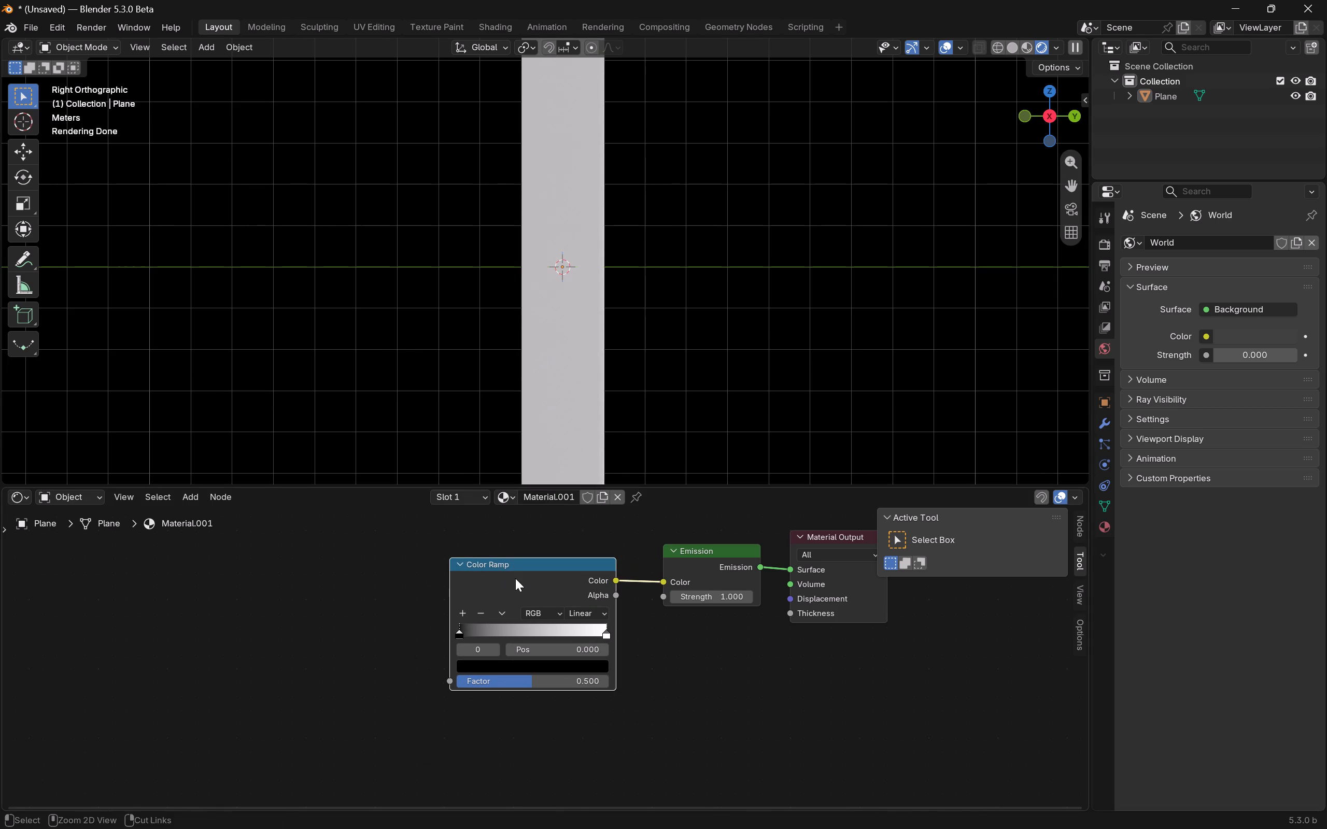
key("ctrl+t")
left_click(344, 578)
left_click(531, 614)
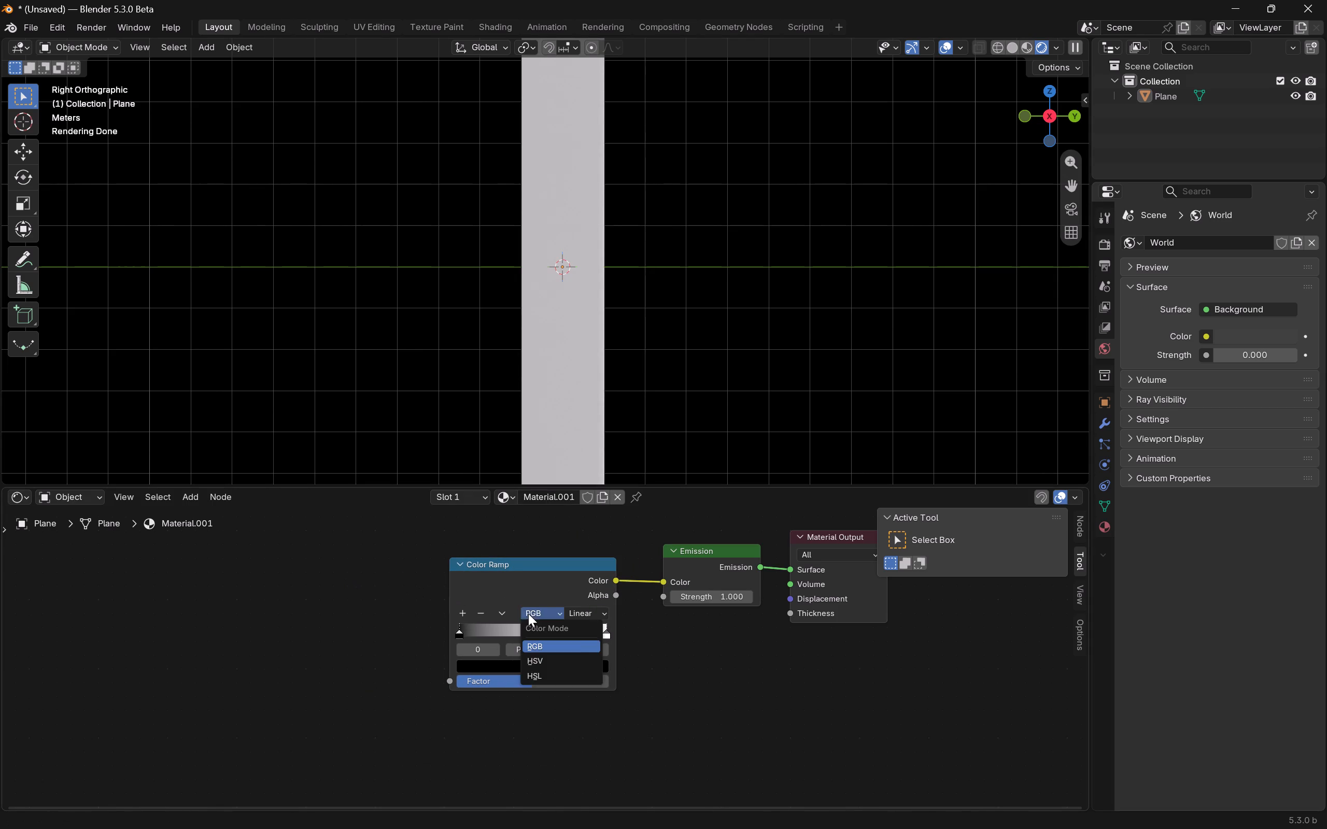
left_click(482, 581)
Open Preferences and search the available extensions for "node wran".
left_click(57, 31)
left_click(106, 213)
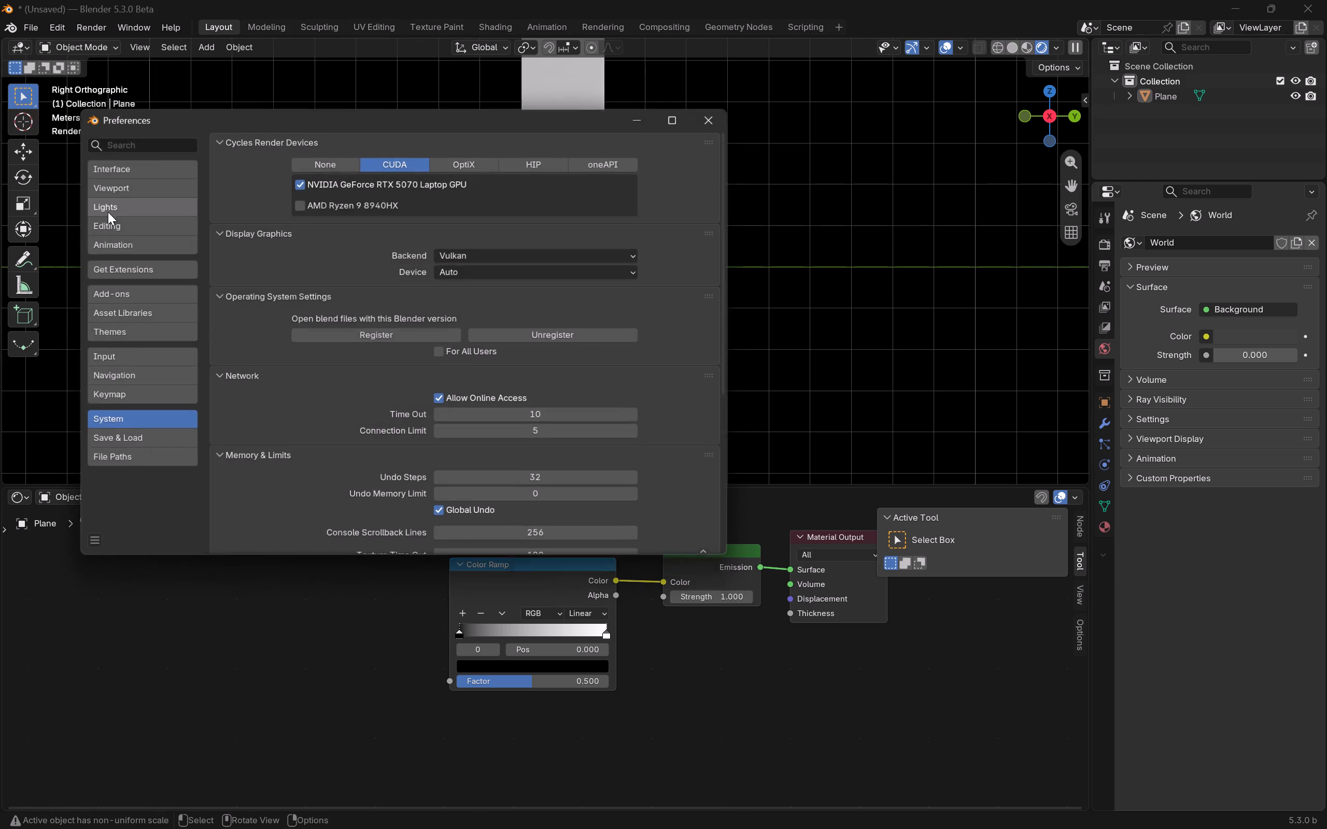
left_click(153, 277)
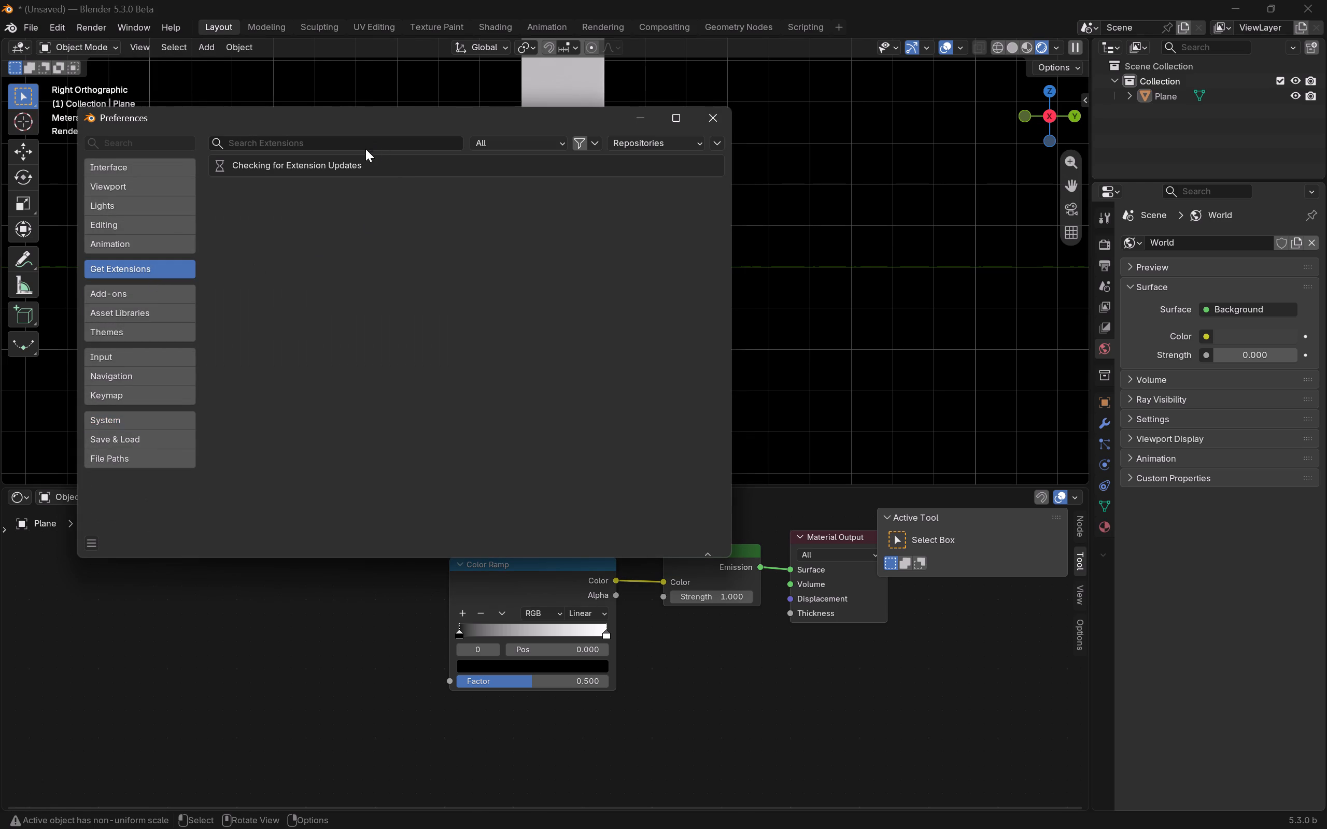
left_click(355, 144)
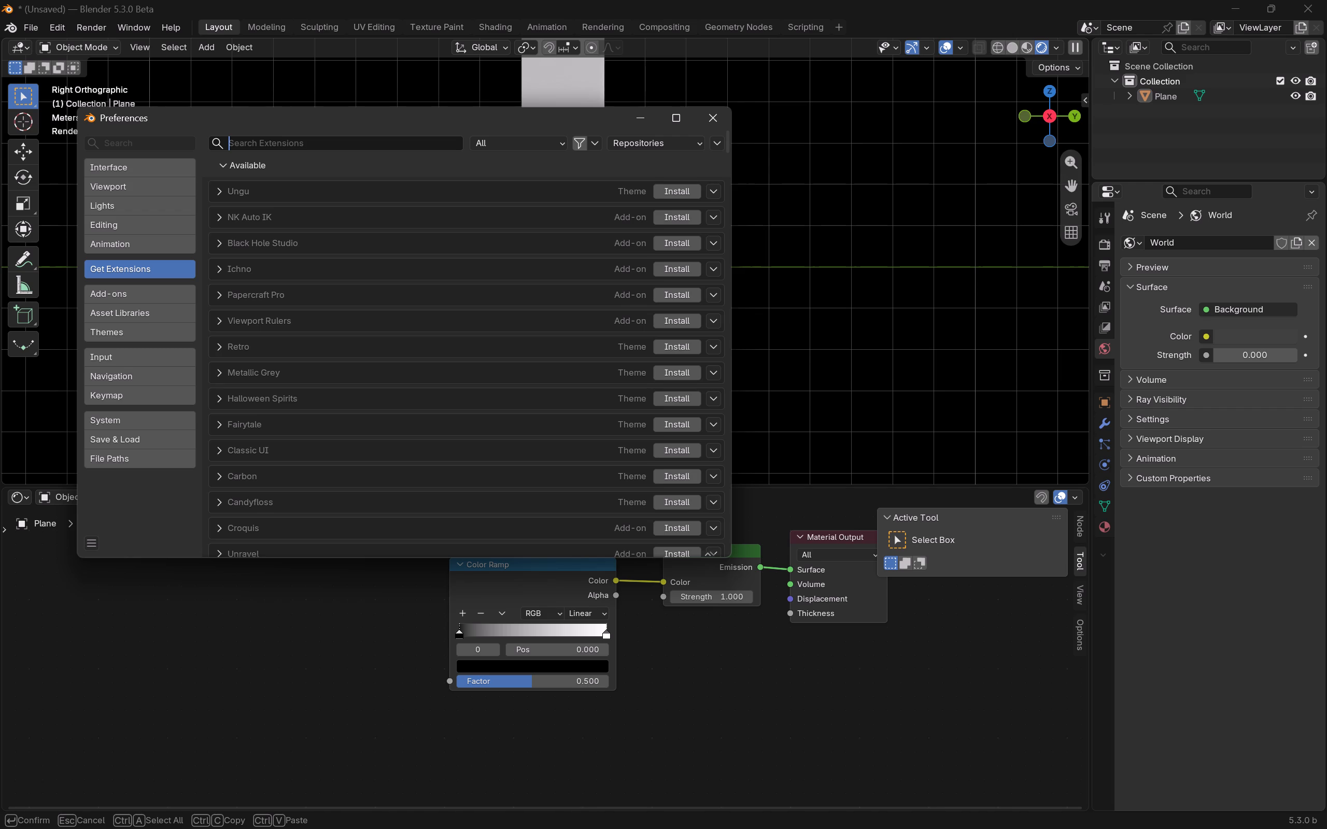
type("hskdjksdajkasd")
key("ctrl+a")
key("ctrl+BackSpace")
type("node")
key("space")
type("wr")
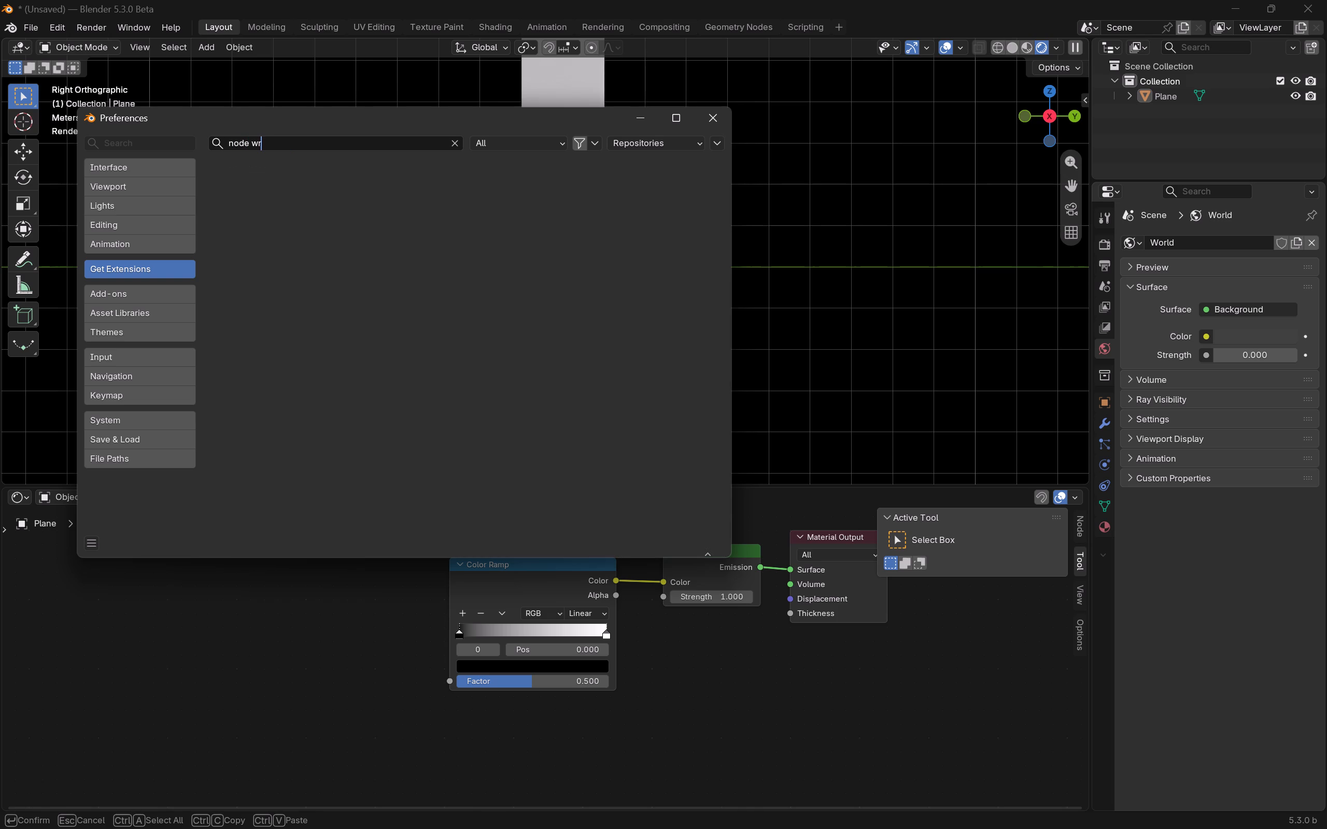
key("BackSpace")
key("BackSpace")
type("wran")
Enable the built-in Node Wrangler add-on and close Preferences.
left_click(132, 303)
left_click(136, 299)
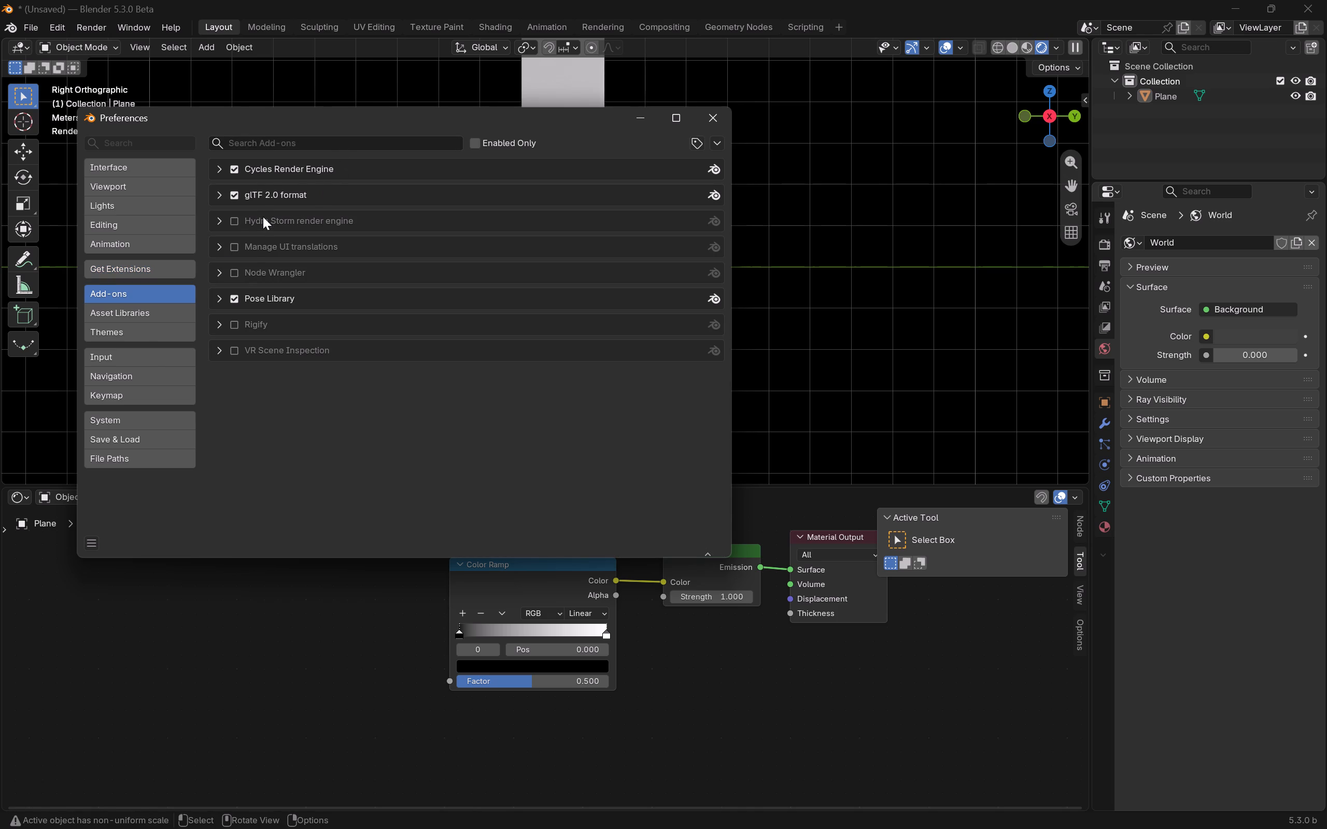
left_click(233, 273)
left_click(710, 119)
Add a Node Wrangler texture setup to the Color Ramp, replacing its Image Texture with a direct link from Mapping's Vector to Factor.
left_click(462, 583)
key("ctrl+t")
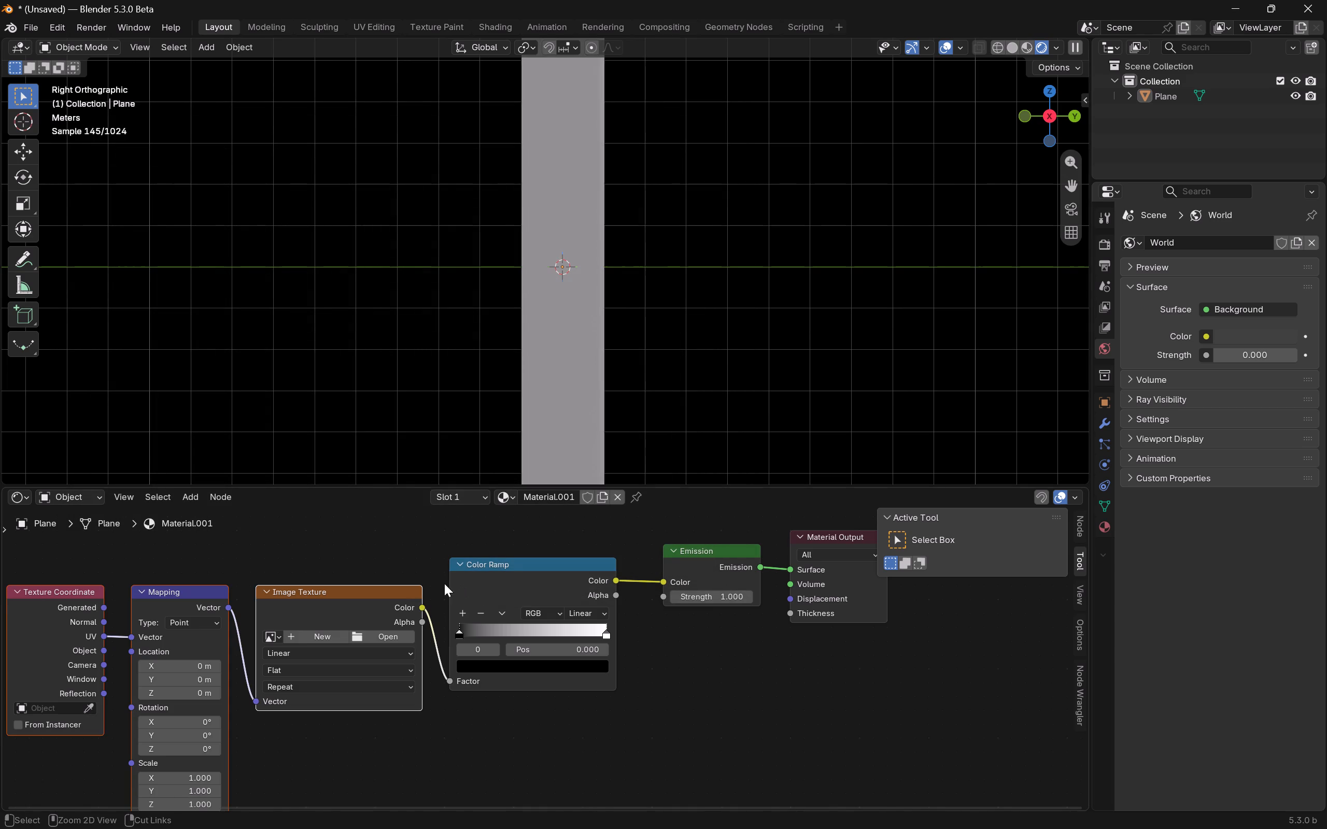
left_click(340, 605)
key("x")
left_click_drag(221, 608, 442, 682)
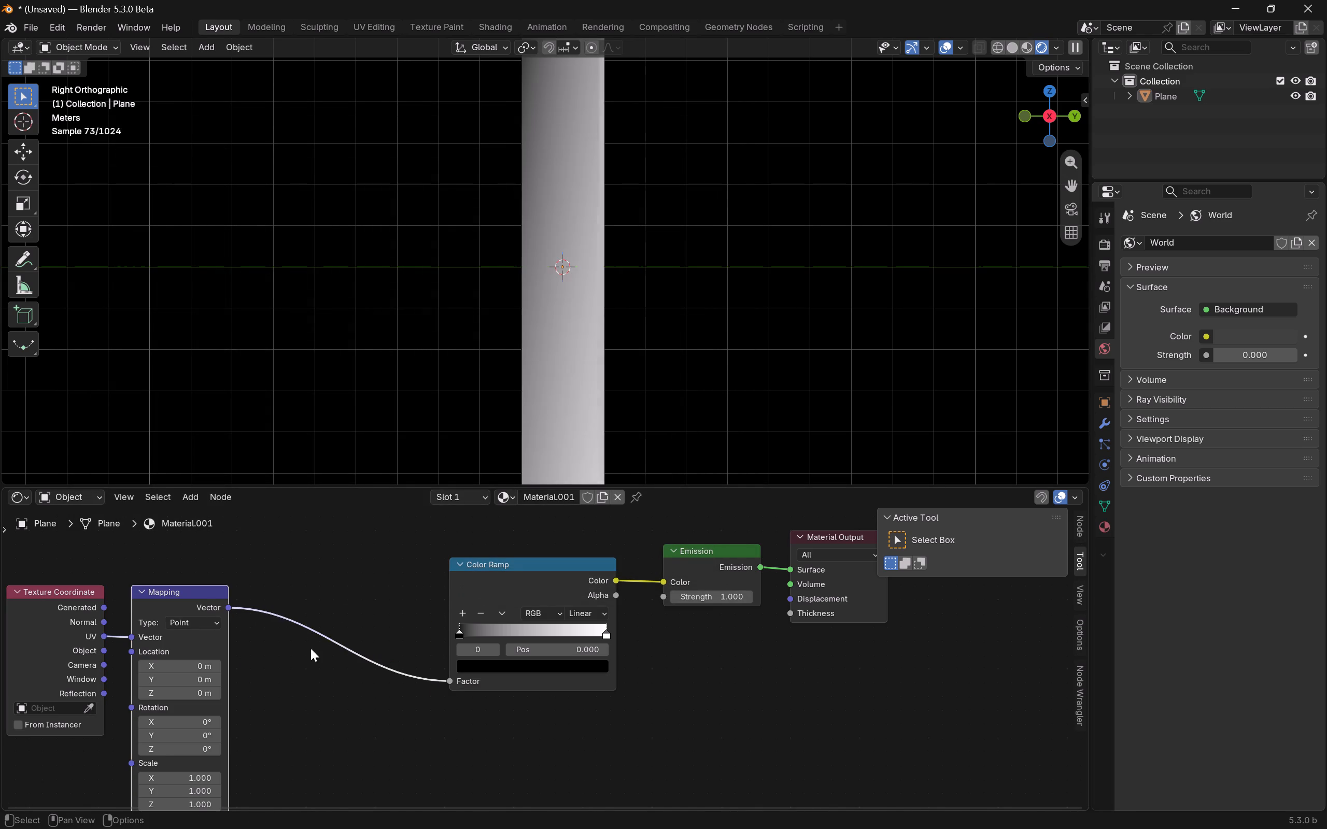
Place the Texture Coordinate and Mapping nodes beside the Color Ramp and feed Mapping's Vector from the Object output.
left_click_drag(49, 566, 251, 624)
left_click_drag(165, 601, 340, 621)
left_click(216, 579)
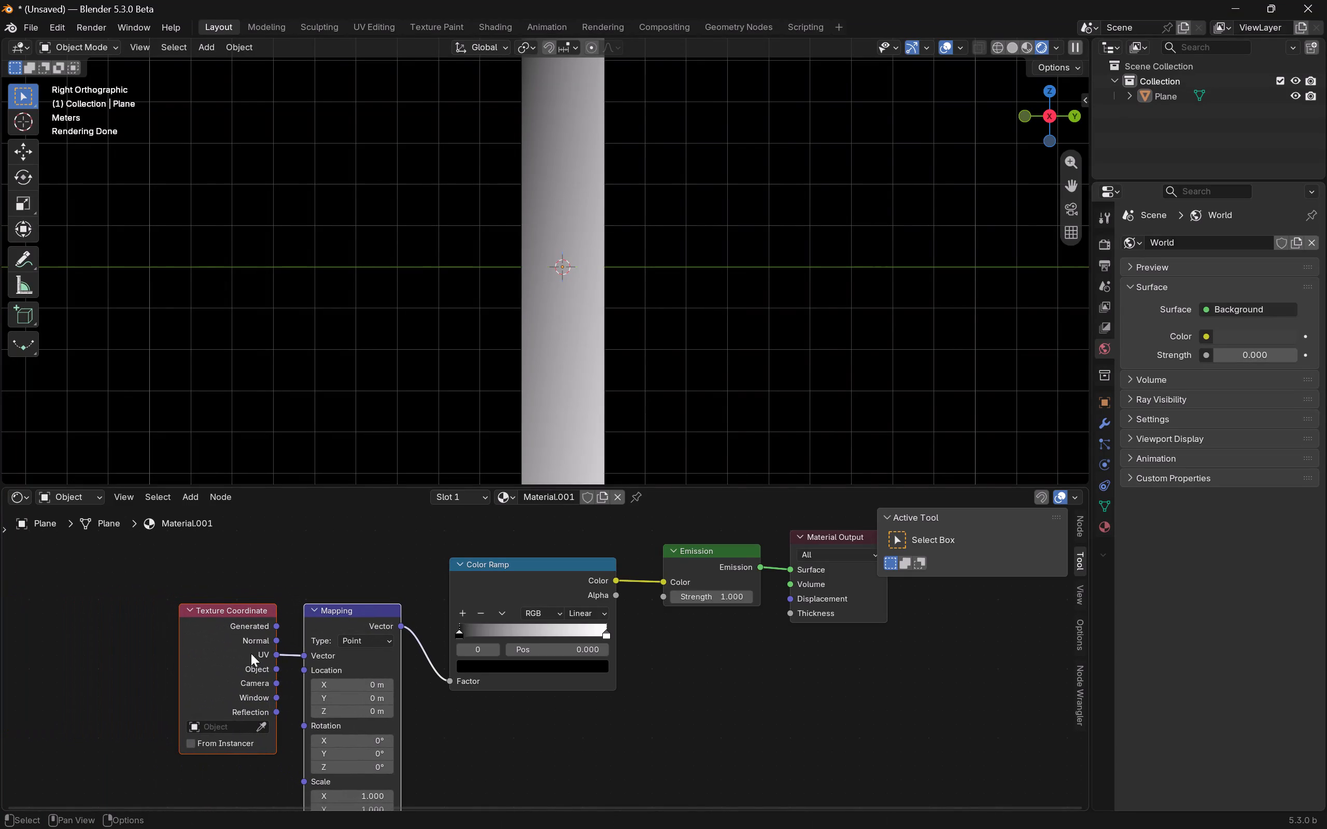
left_click_drag(278, 666, 304, 658)
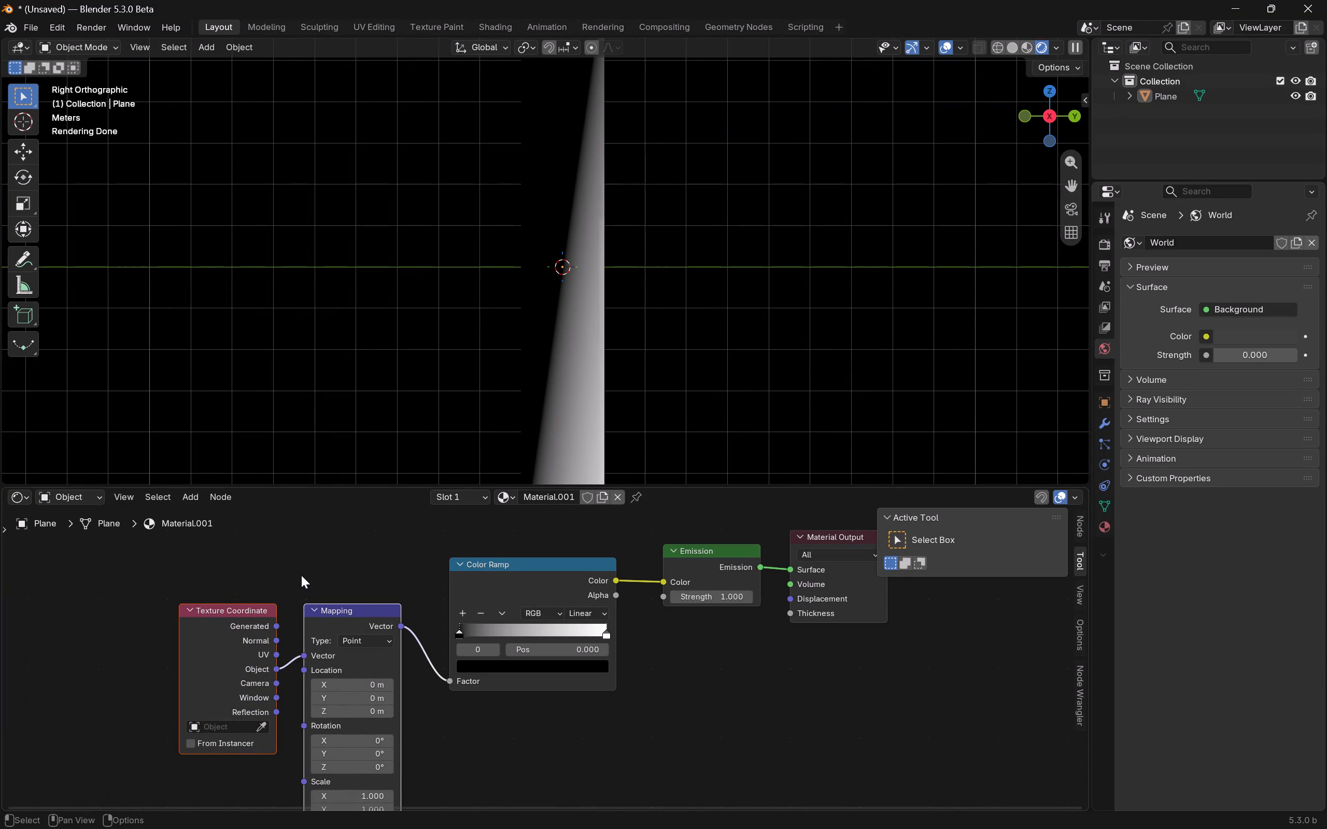
Add an Empty at the world origin in the 3D viewport.
left_click(301, 575)
scroll(572, 245, "down", 4)
key("shift+a")
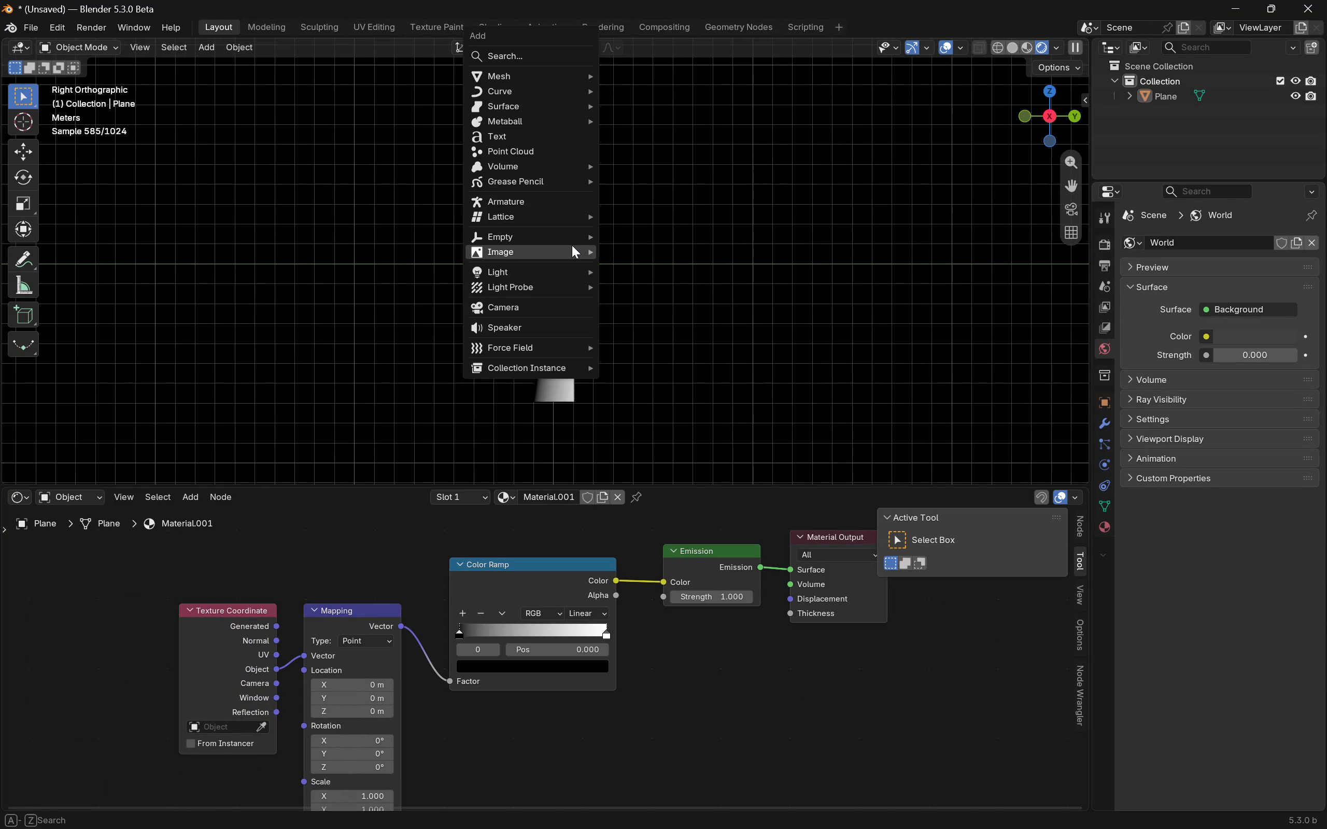
left_click(622, 238)
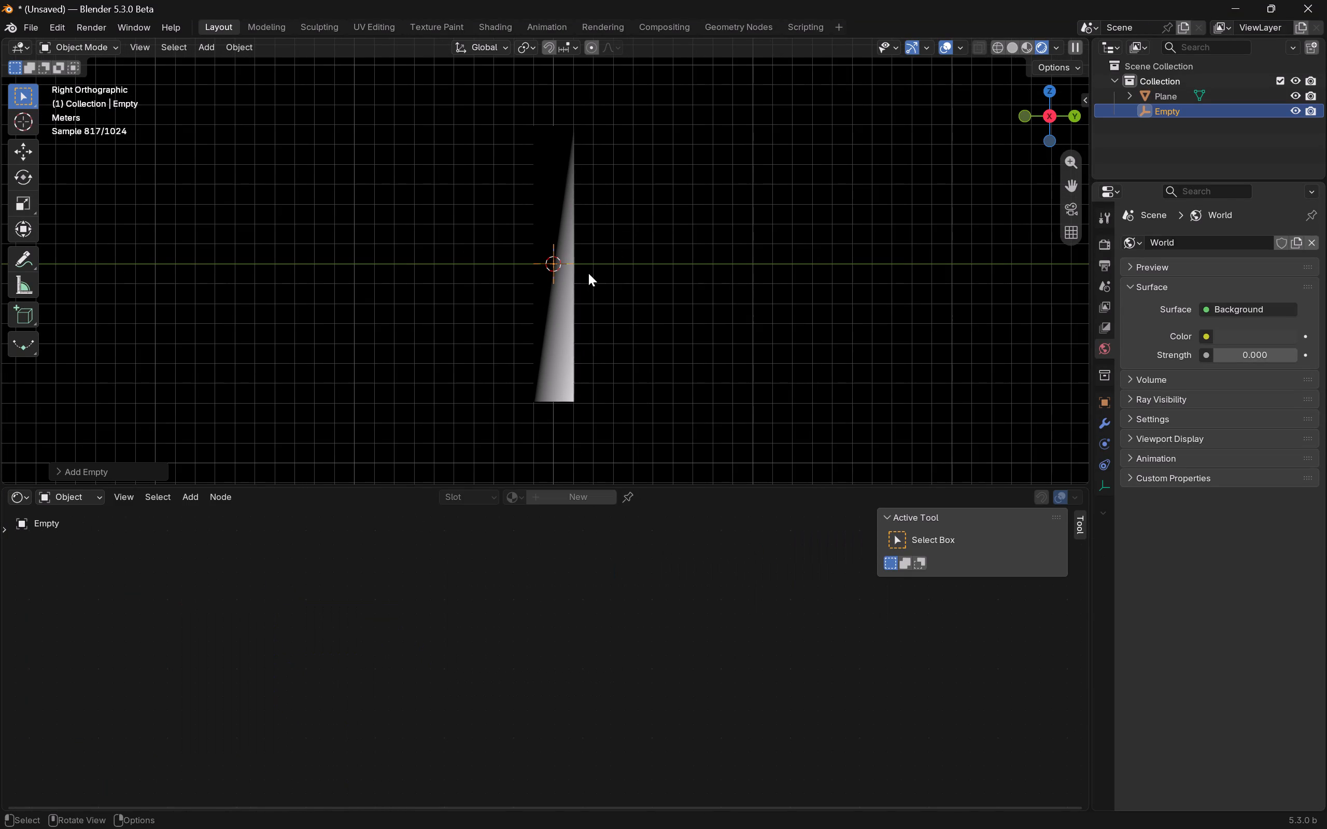
Set the Empty as the reference object of the plane material's Texture Coordinate node.
left_click(566, 302)
left_click(258, 721)
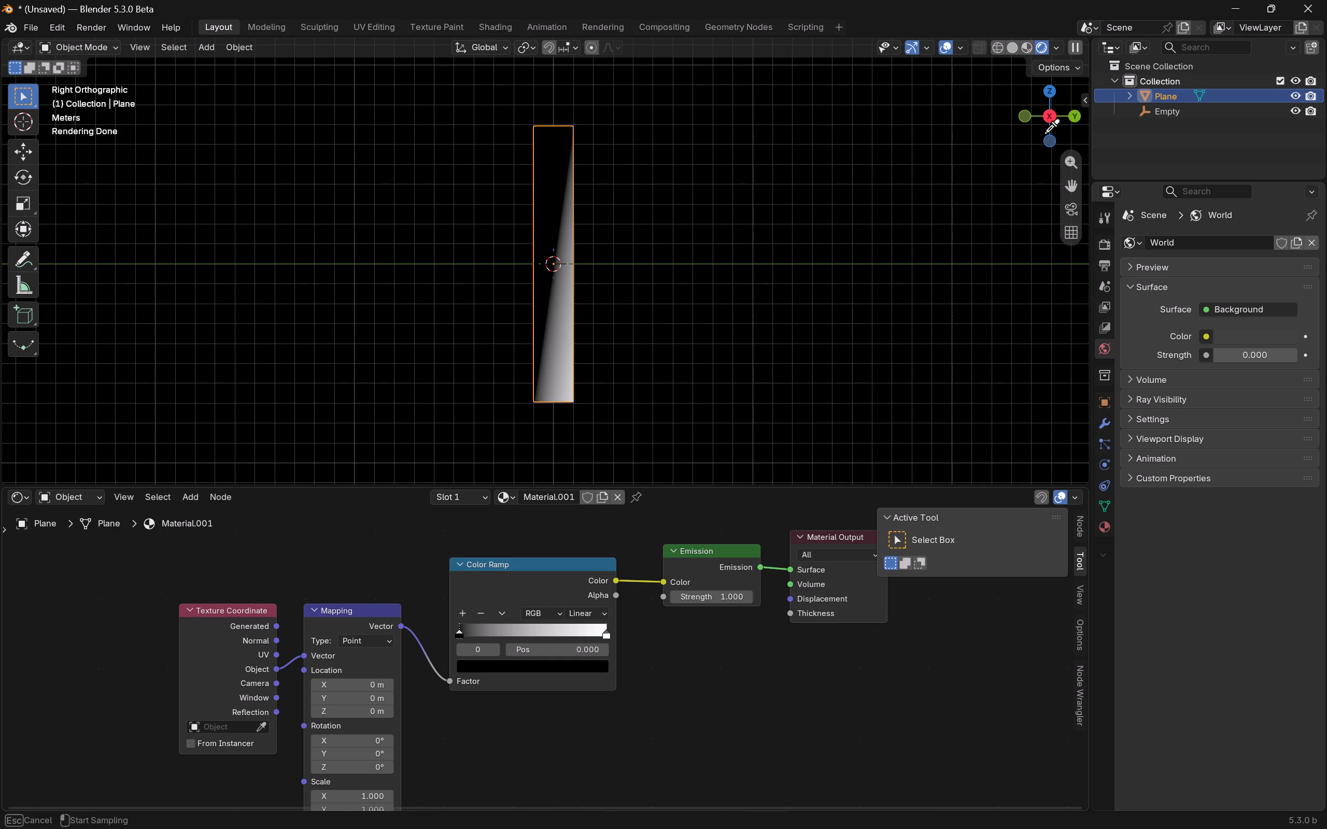
left_click(1166, 117)
Rotate the Empty about -45° around the global X axis.
left_click(1163, 106)
type("rx")
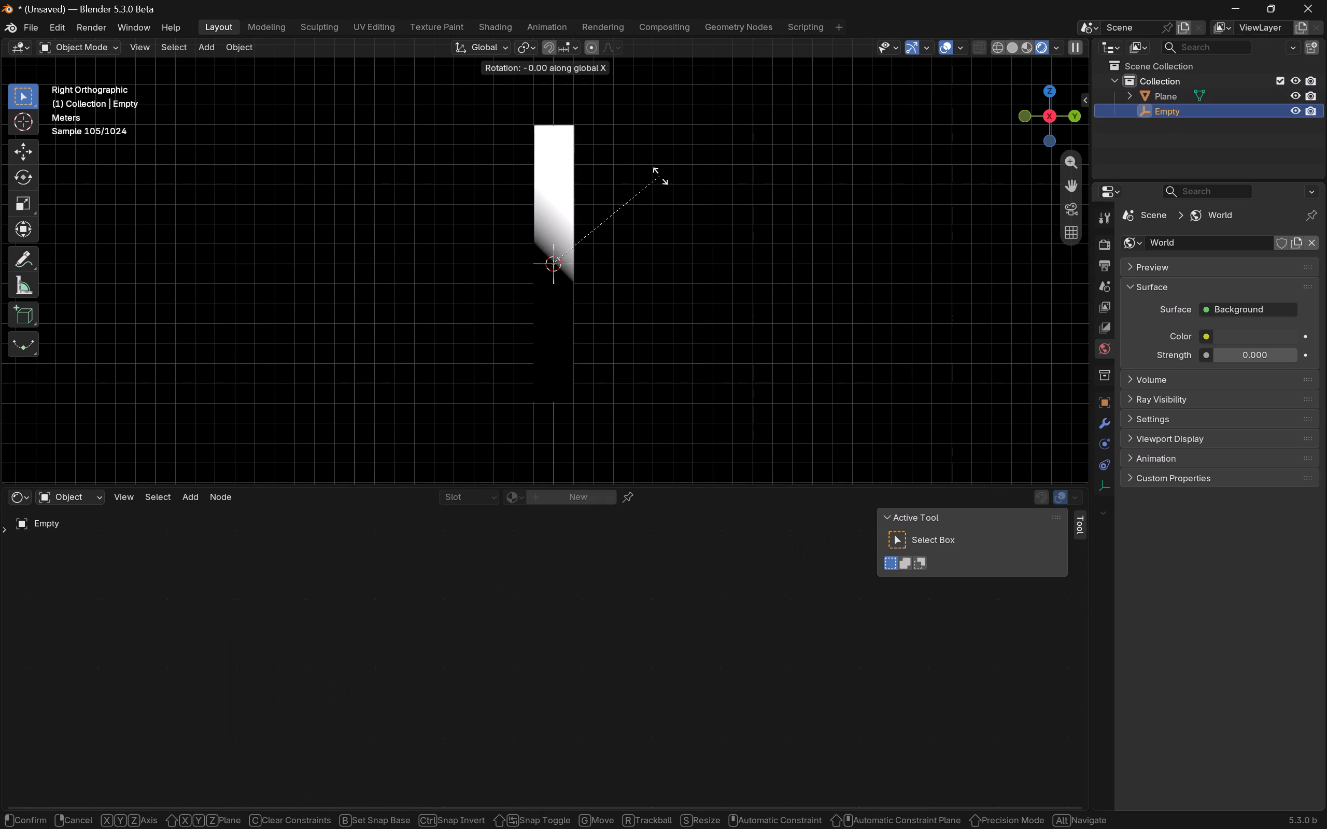
left_click(608, 216, "shift")
Move the Empty about -1.13 m along the global Y axis, just past the plane's edge.
scroll(617, 234, "up", 5)
type("gx")
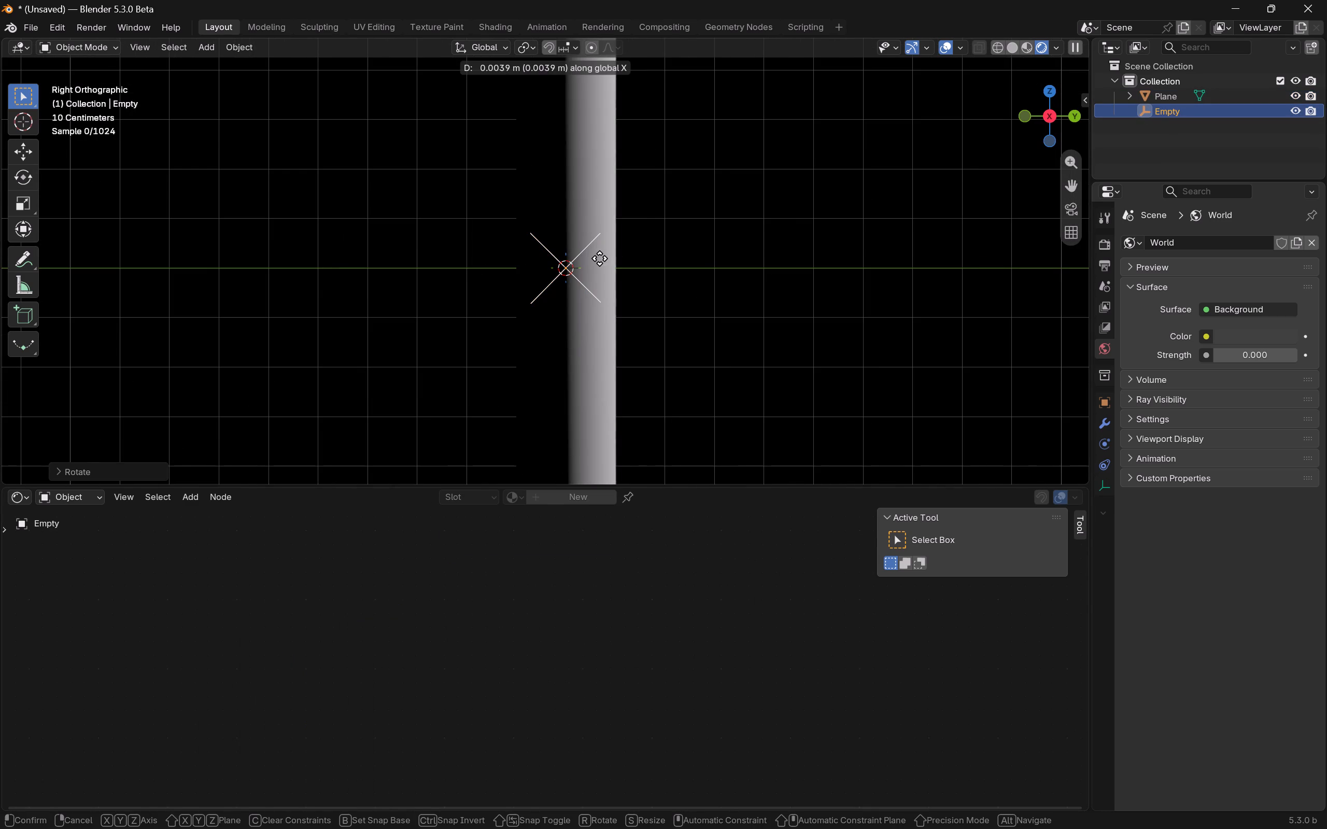
key("y")
left_click(591, 267)
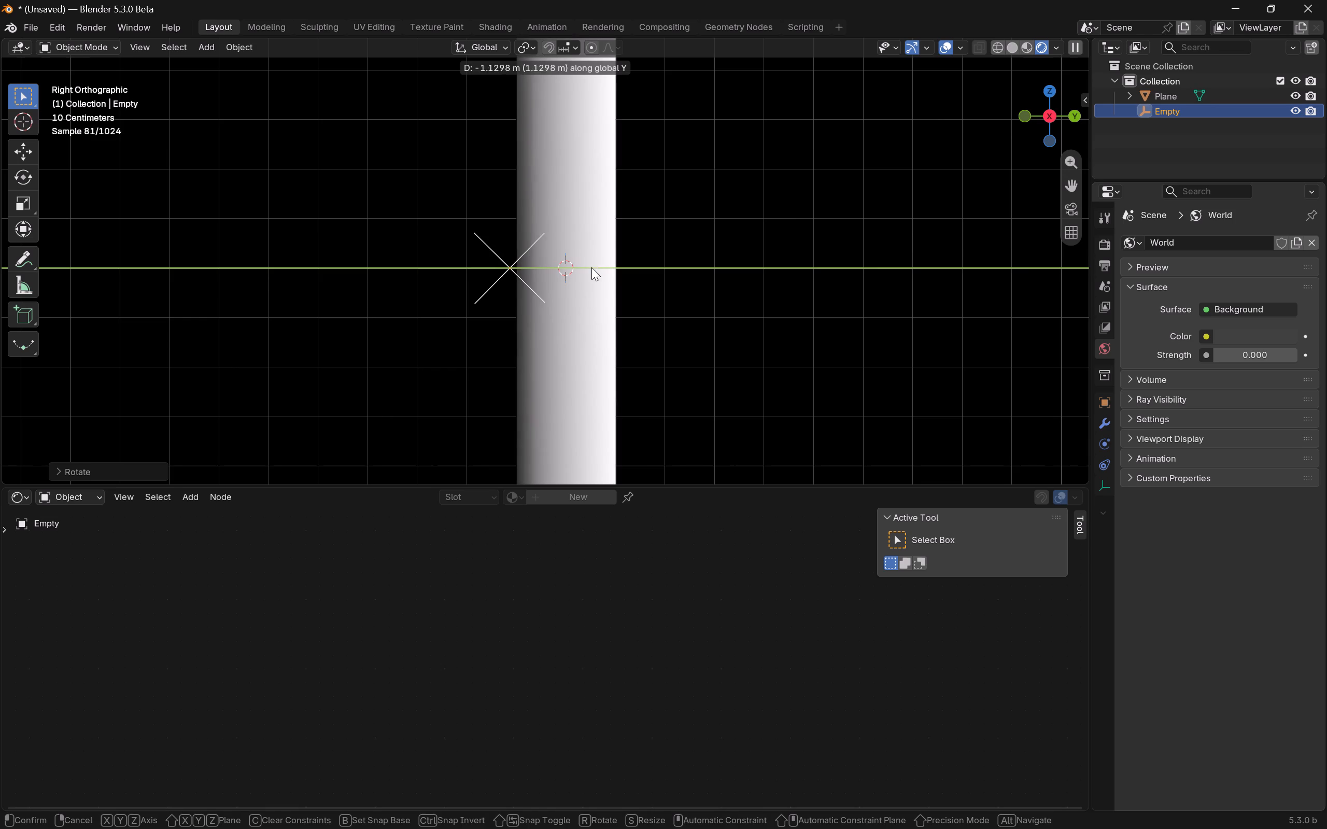
Select the plane, switch to Illustrator, and copy the hex code 64499b of the base path gradient's left purple stop.
left_click(574, 307)
scroll(584, 348, "up", 5)
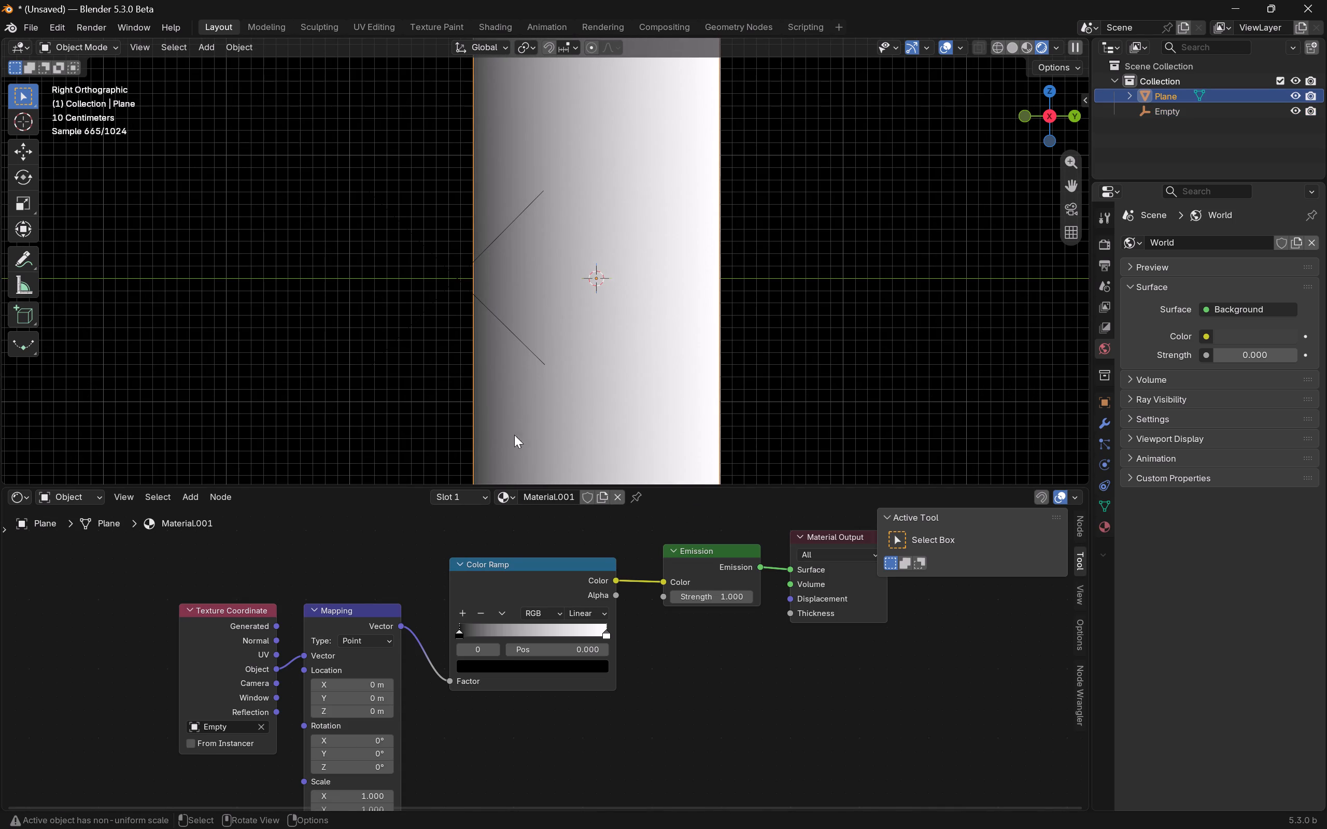
key("alt+Tab")
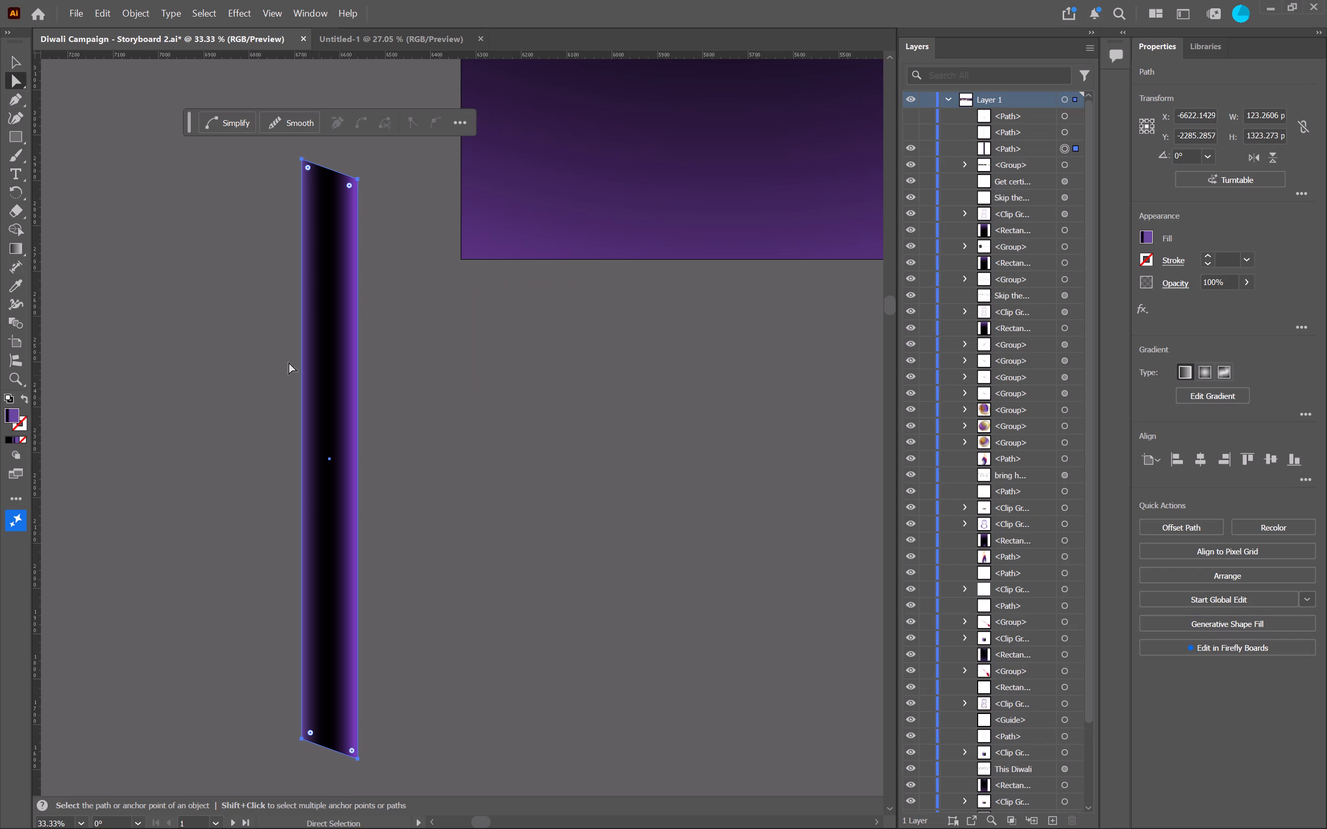
key("g")
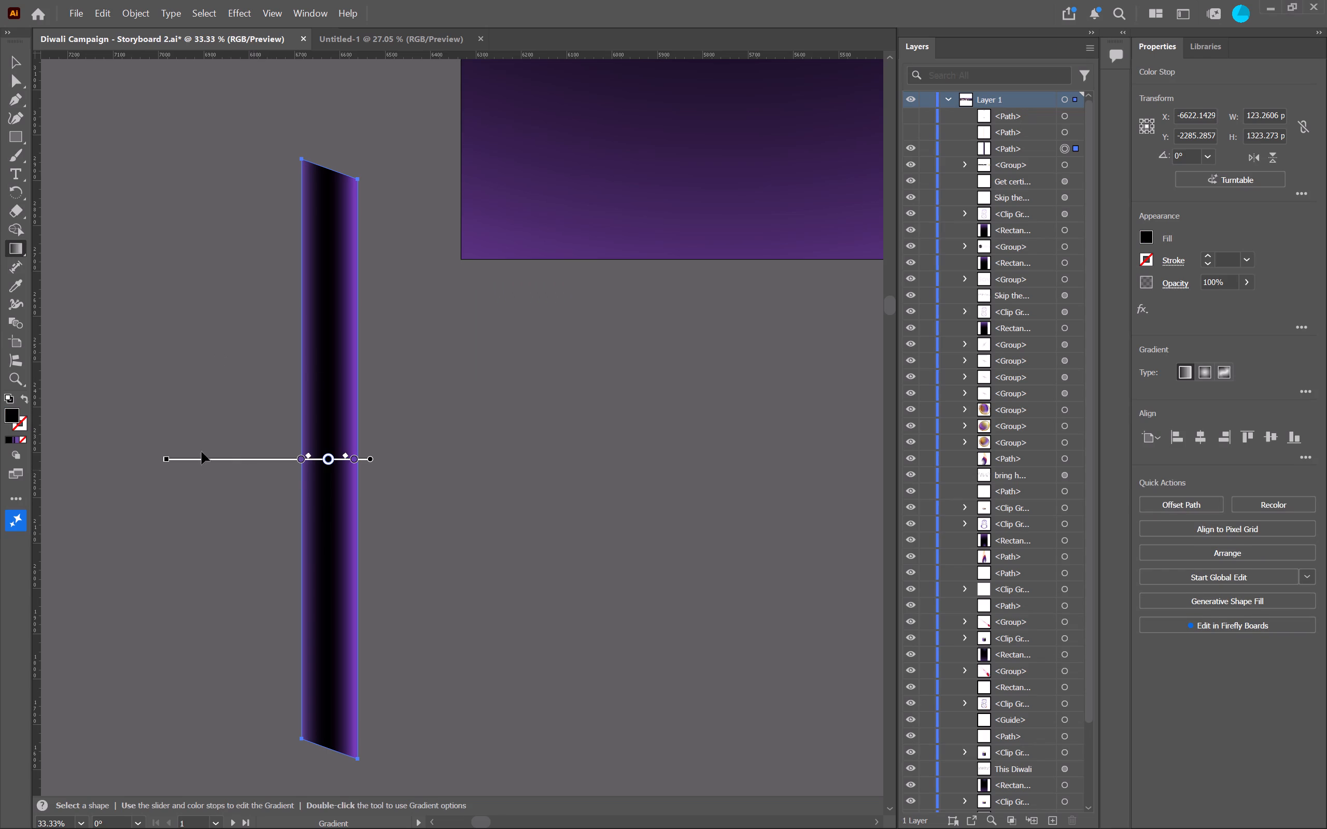
scroll(287, 471, "up", 4, "alt")
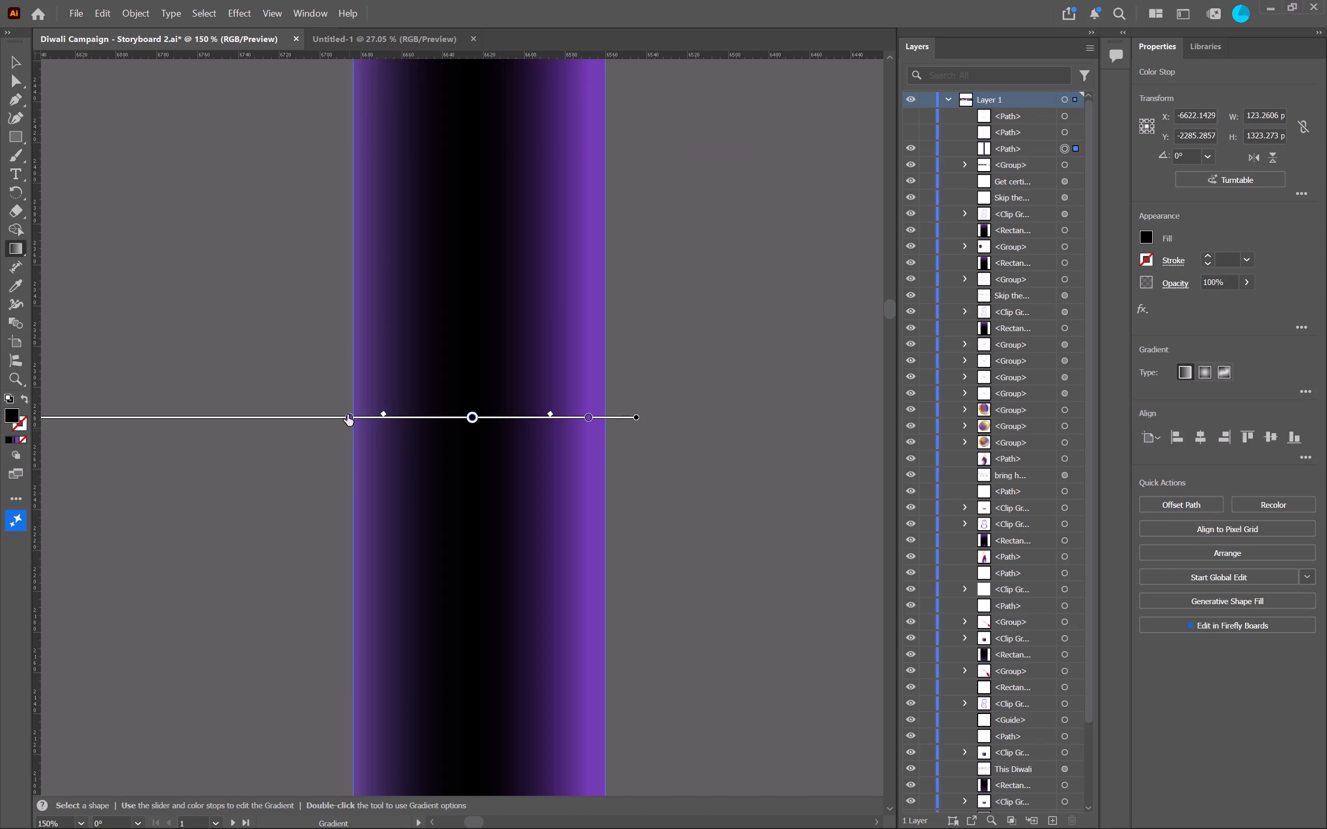
left_click(348, 416)
double_click(348, 416)
left_click(337, 553)
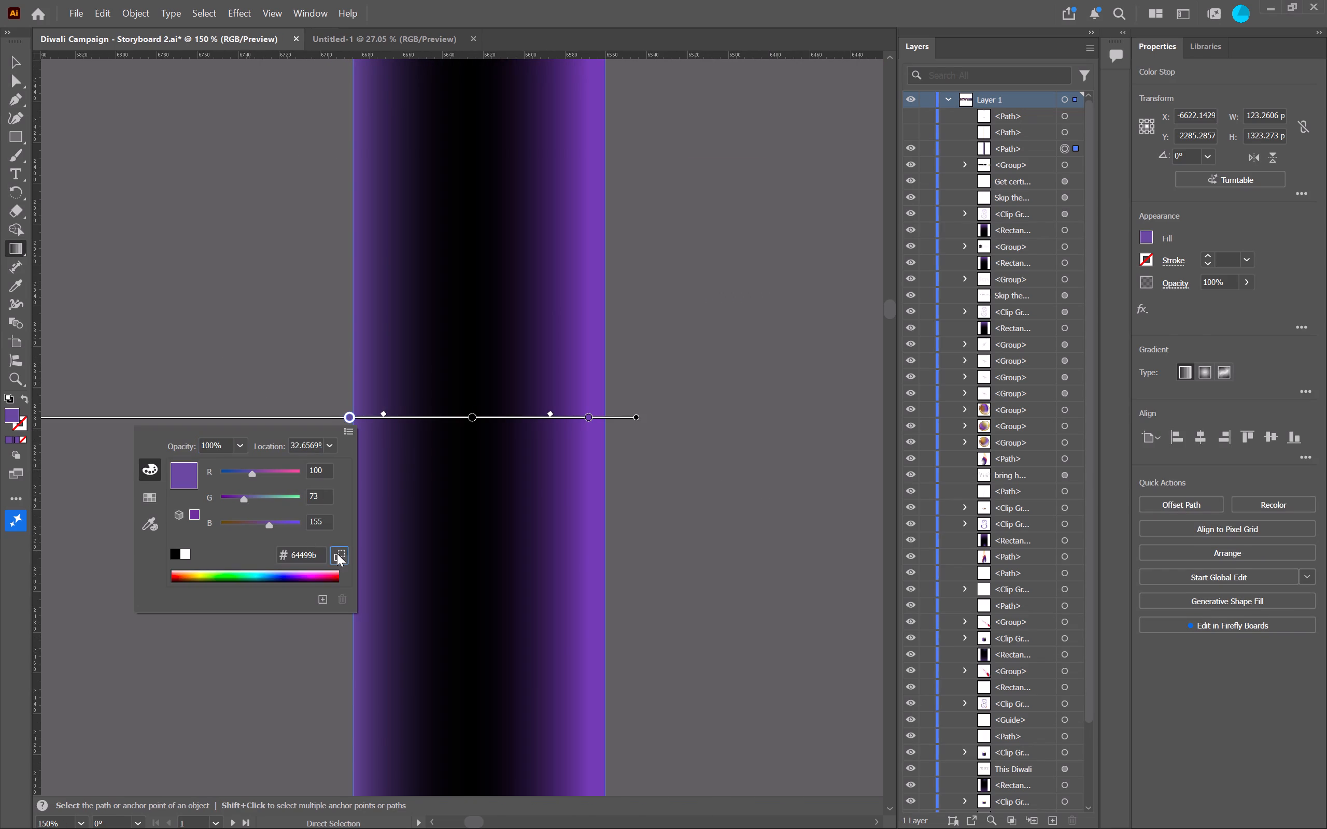
Return to Blender and set the Color Ramp's first stop to #64499B.
key("alt+Tab")
triple_click(483, 671)
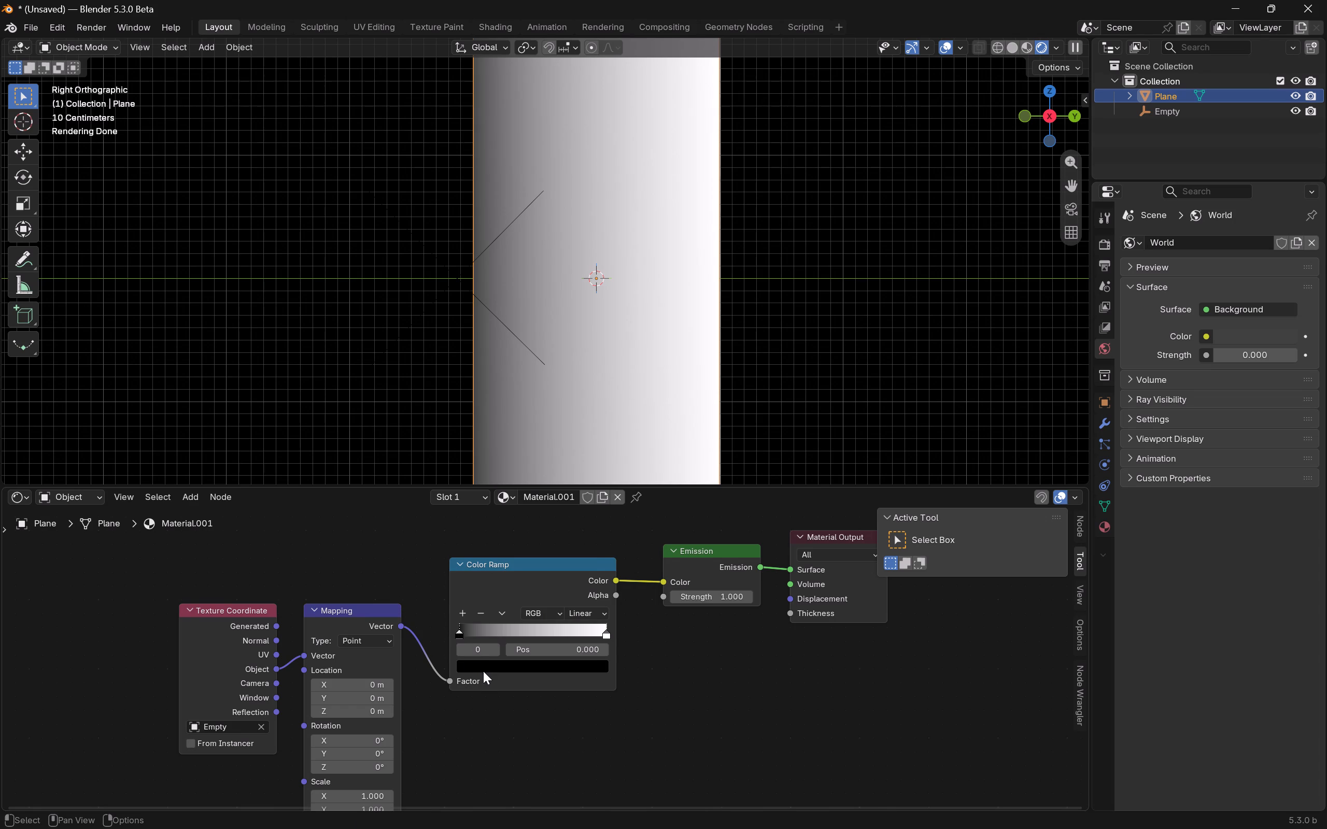
left_click(504, 644)
key("ctrl+v")
left_click(699, 695, "ctrl")
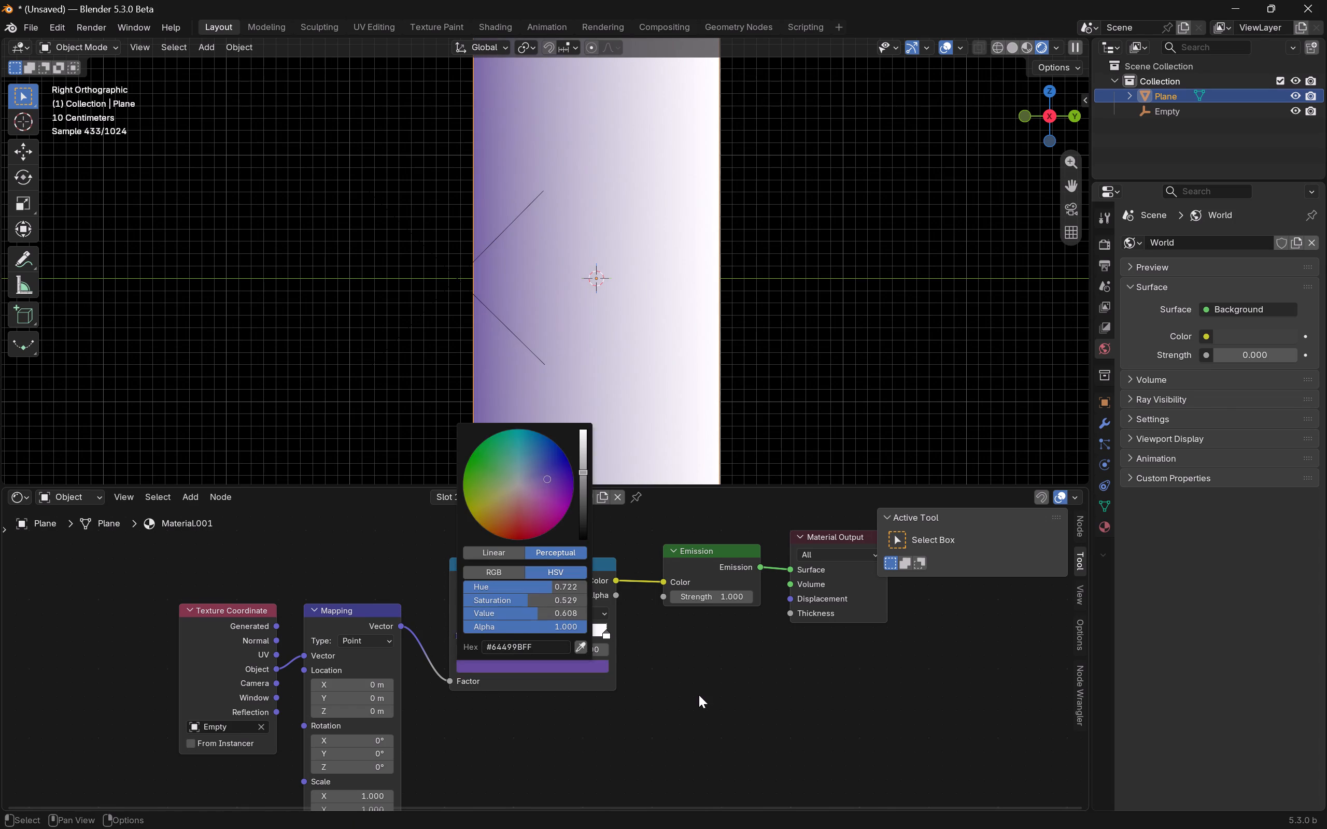
left_click(699, 695)
Switch to Illustrator and copy the hex code of the gradient's middle black stop.
key("alt+Tab")
left_click(471, 418)
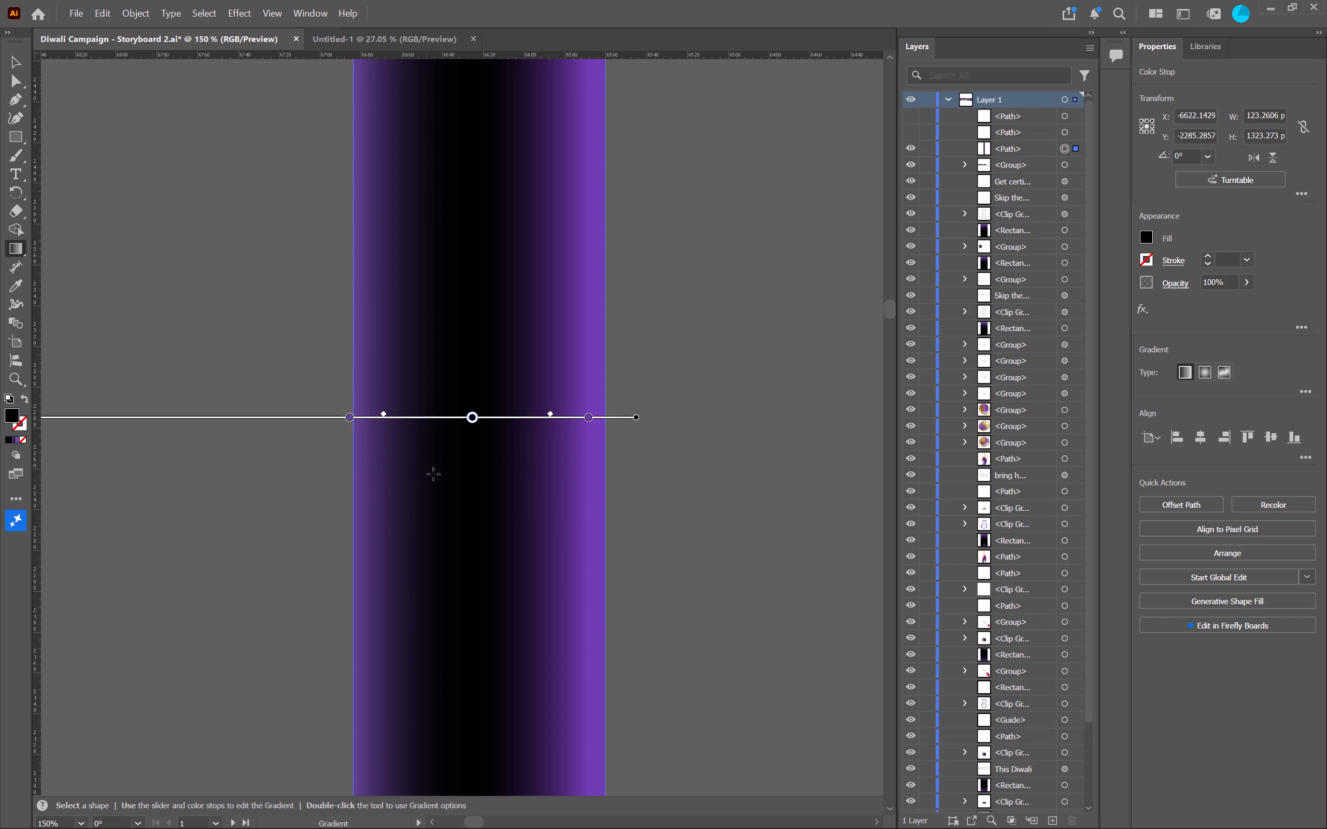
double_click(473, 420)
left_click(460, 558)
Return to Blender, add a Color Ramp stop at position 0.500, and color it with the copied black.
key("alt+Tab")
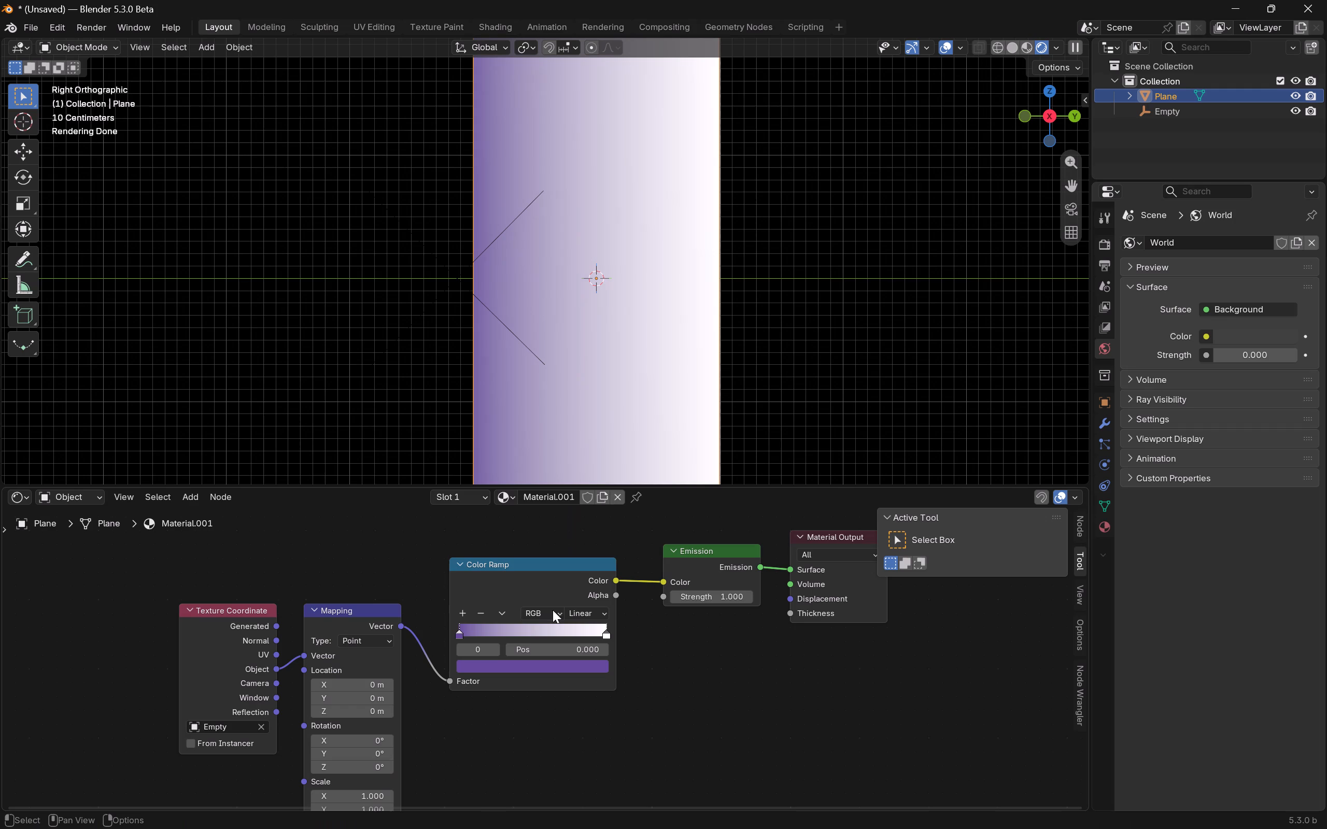
left_click(546, 636)
left_click(541, 641)
left_click(539, 625)
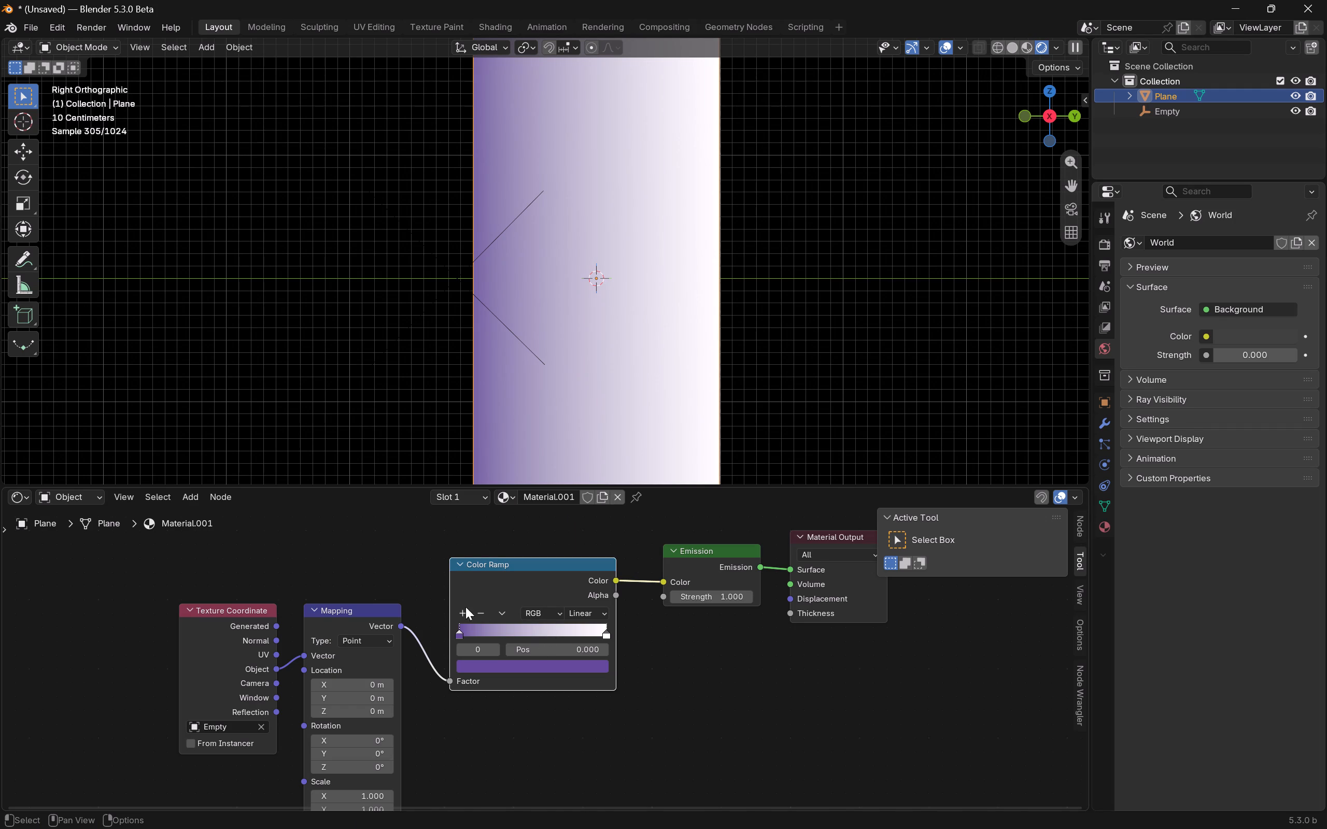
left_click(462, 611)
double_click(528, 671)
left_click(528, 668)
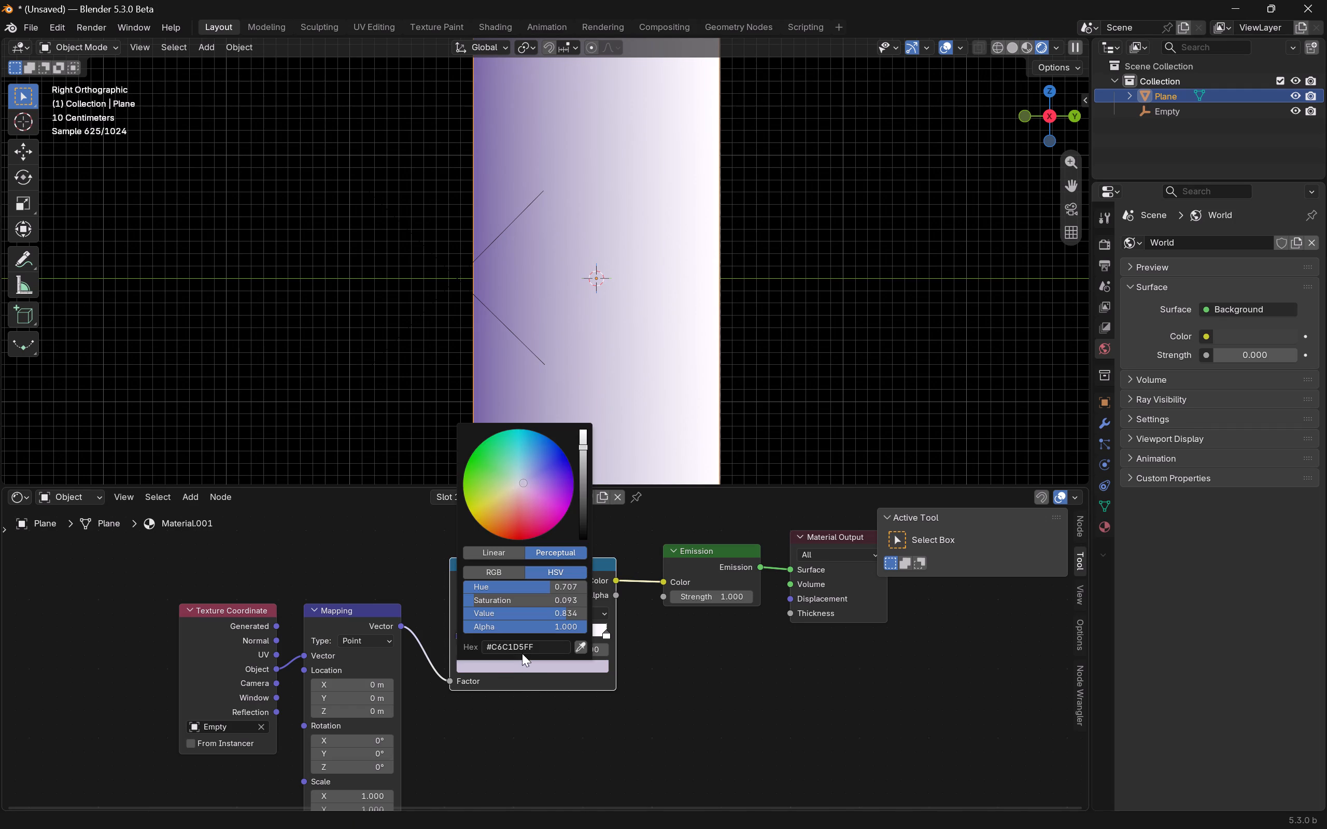
left_click(522, 650)
key("ctrl+a")
key("ctrl+v")
left_click(697, 670)
left_click(633, 646)
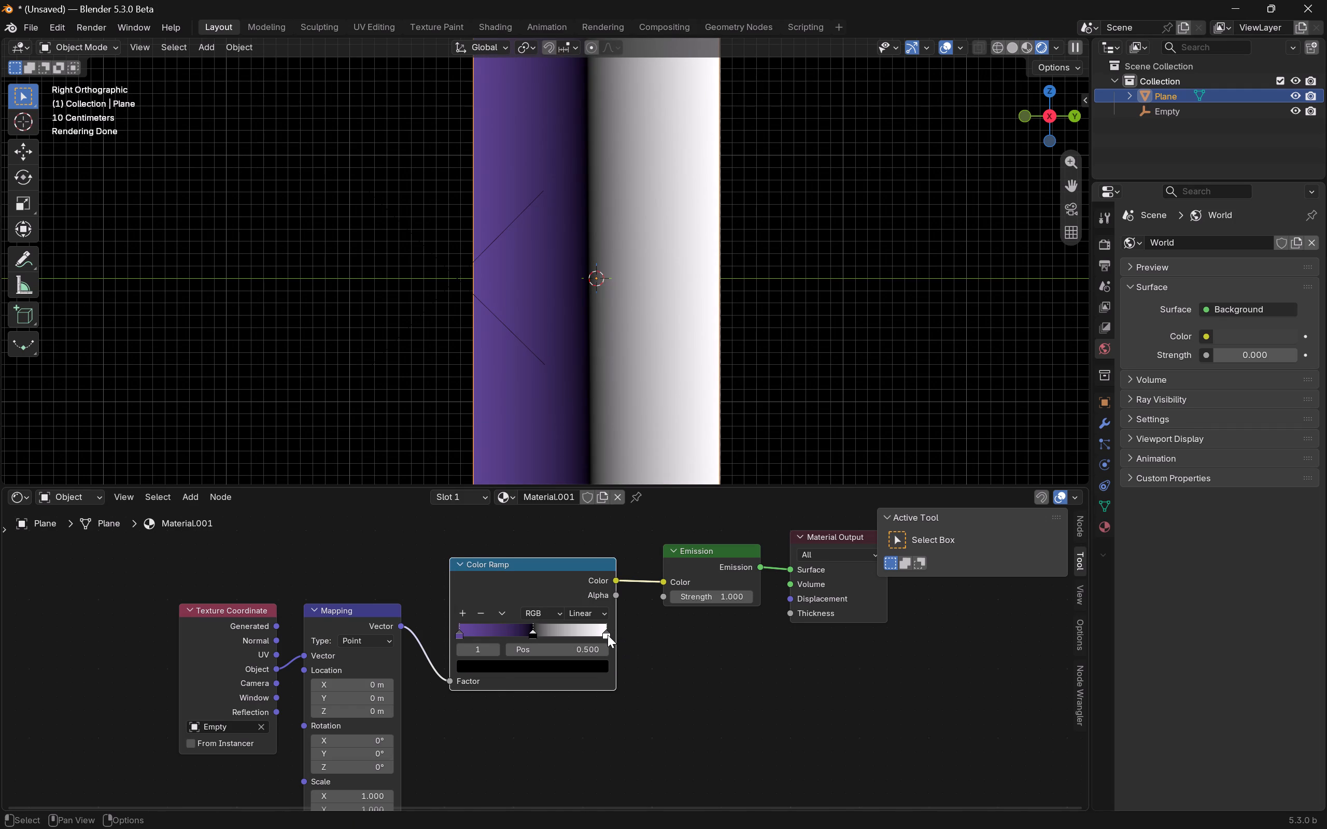
Copy the Color Ramp's first stop color #64499B and apply it to the last stop at position 1.000.
left_click(607, 635)
left_click(460, 635)
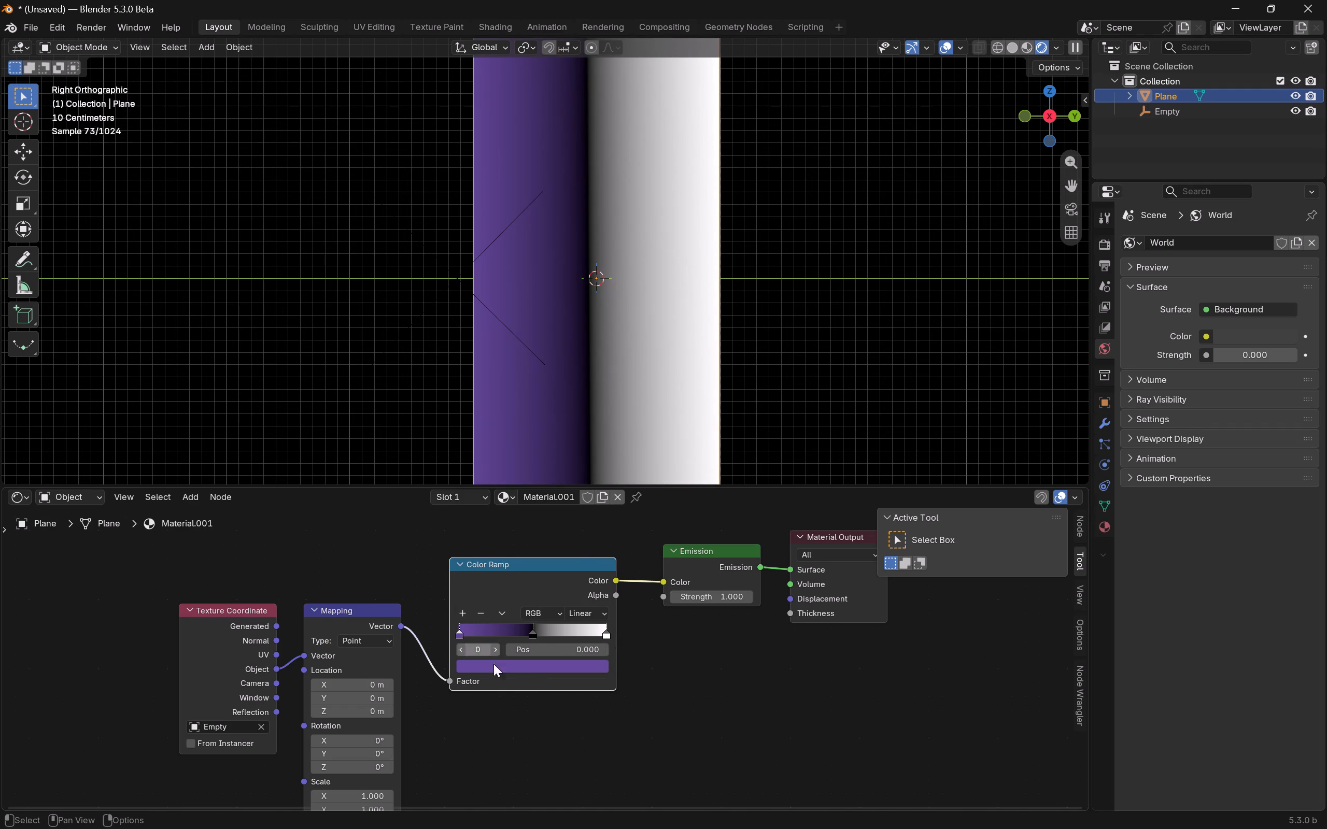
left_click(522, 663)
left_click(544, 650)
key("ctrl+c")
left_click_drag(682, 672, 676, 671)
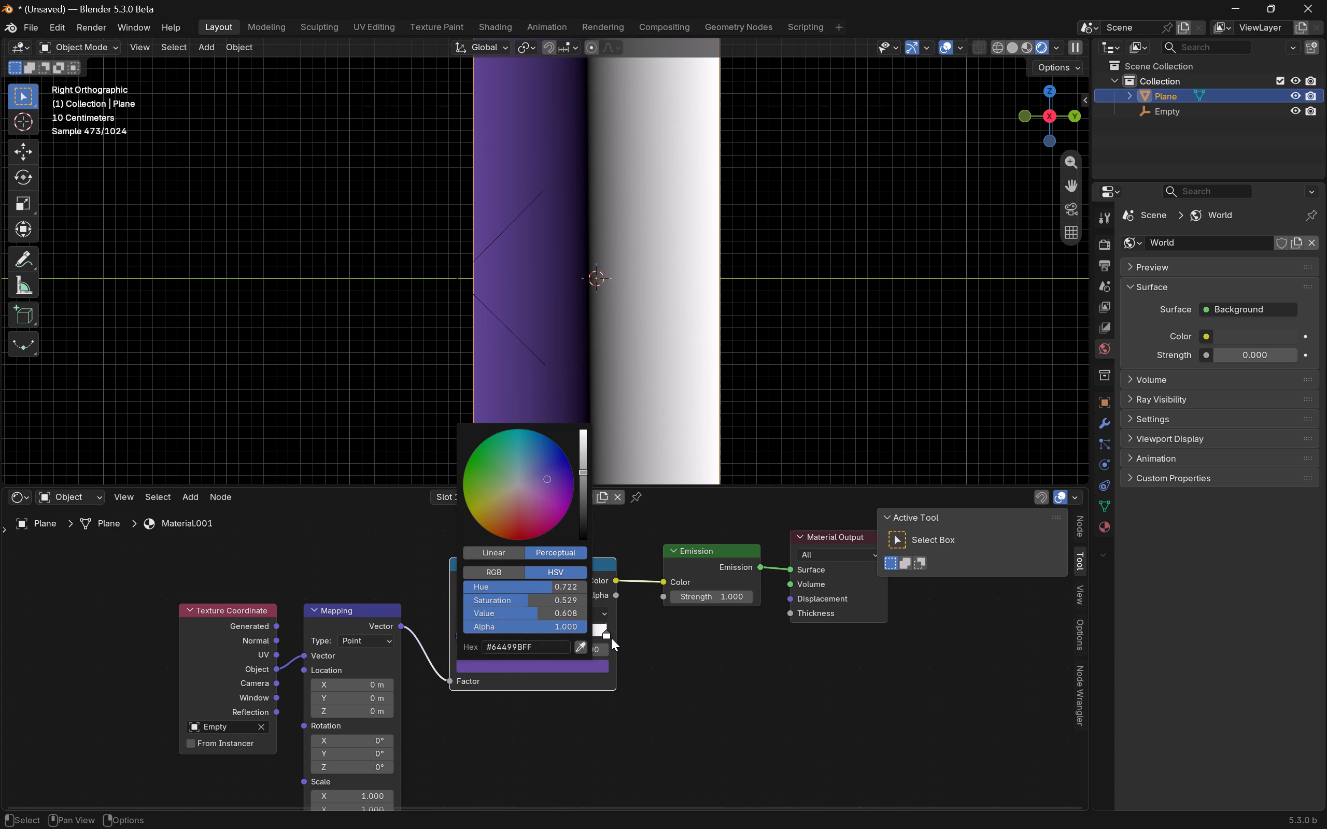
left_click(611, 636)
left_click(606, 634)
left_click(598, 669)
left_click(557, 647)
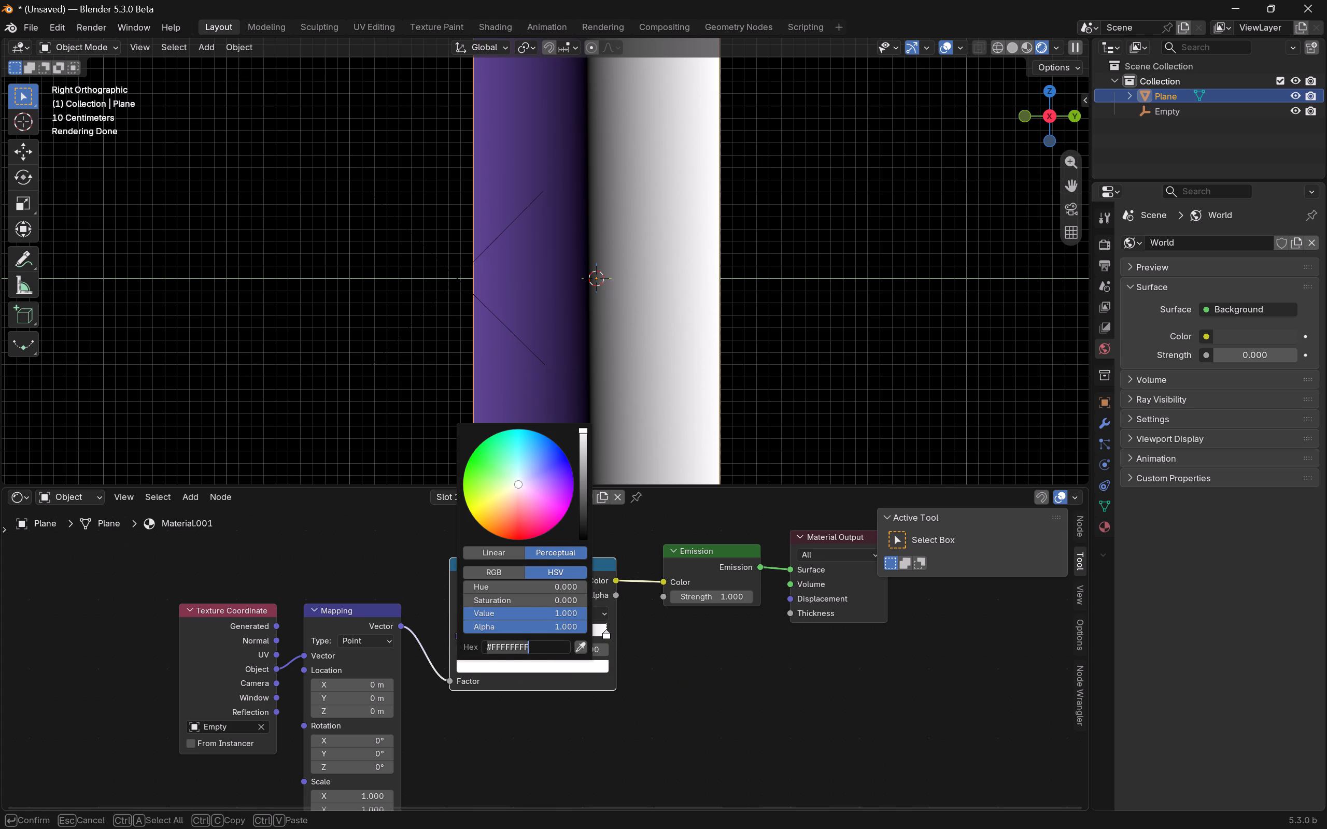
key("ctrl+v")
left_click(680, 674)
left_click(673, 671)
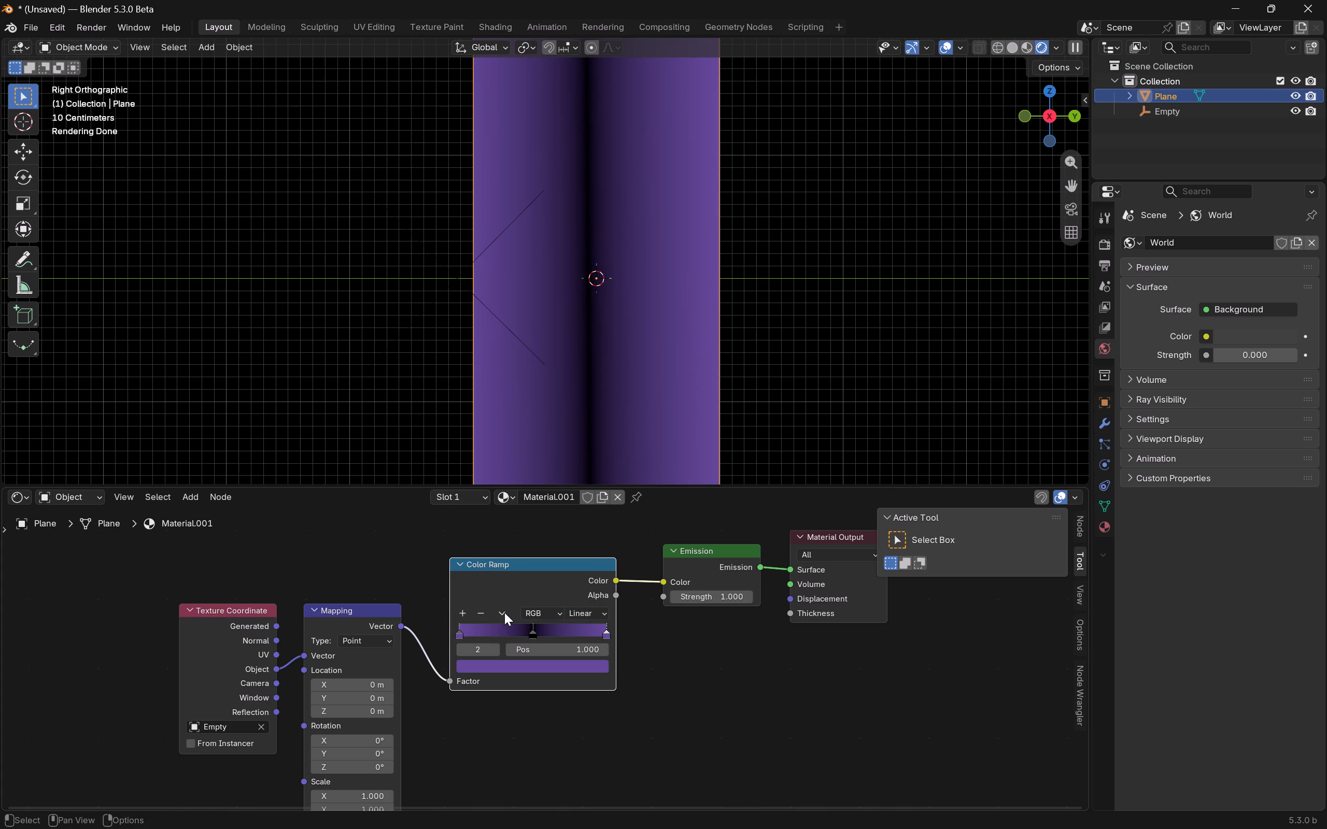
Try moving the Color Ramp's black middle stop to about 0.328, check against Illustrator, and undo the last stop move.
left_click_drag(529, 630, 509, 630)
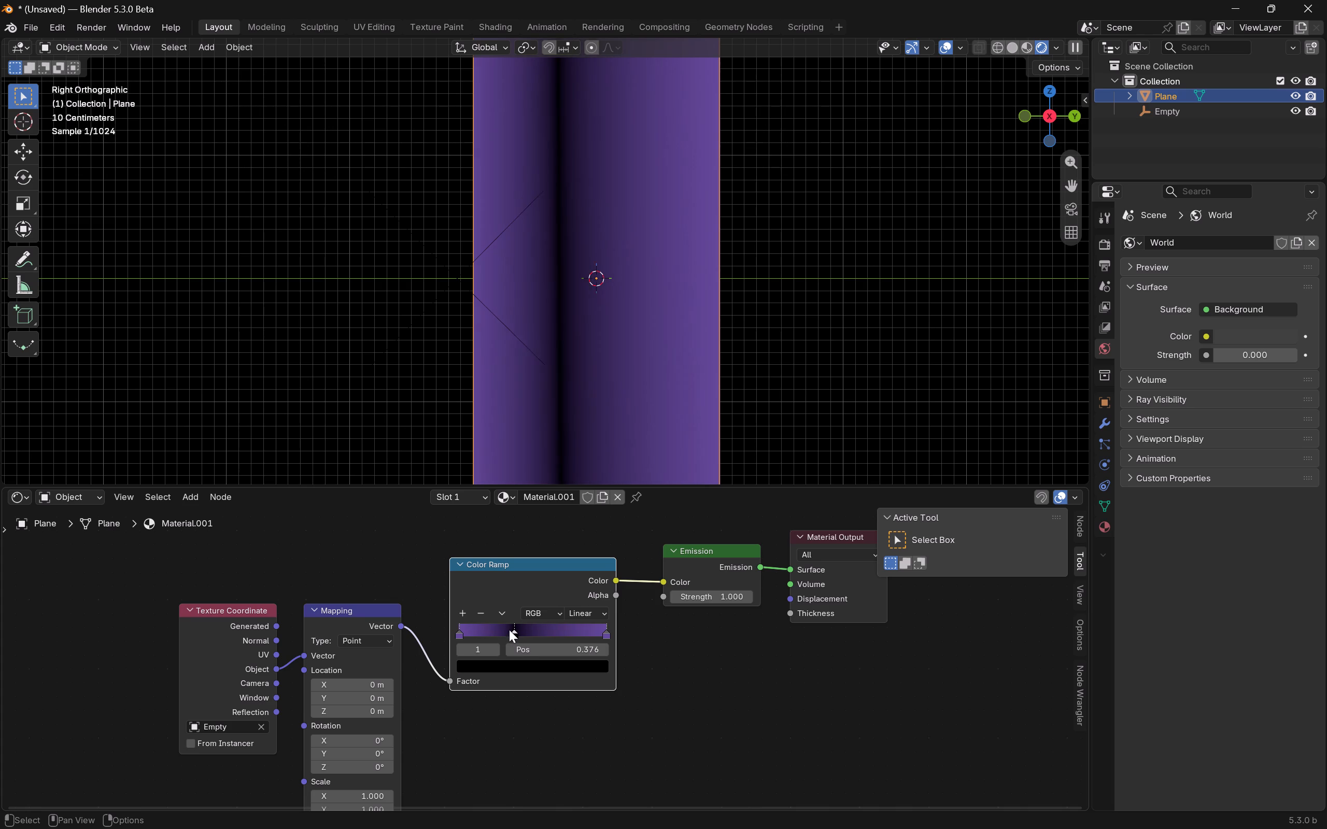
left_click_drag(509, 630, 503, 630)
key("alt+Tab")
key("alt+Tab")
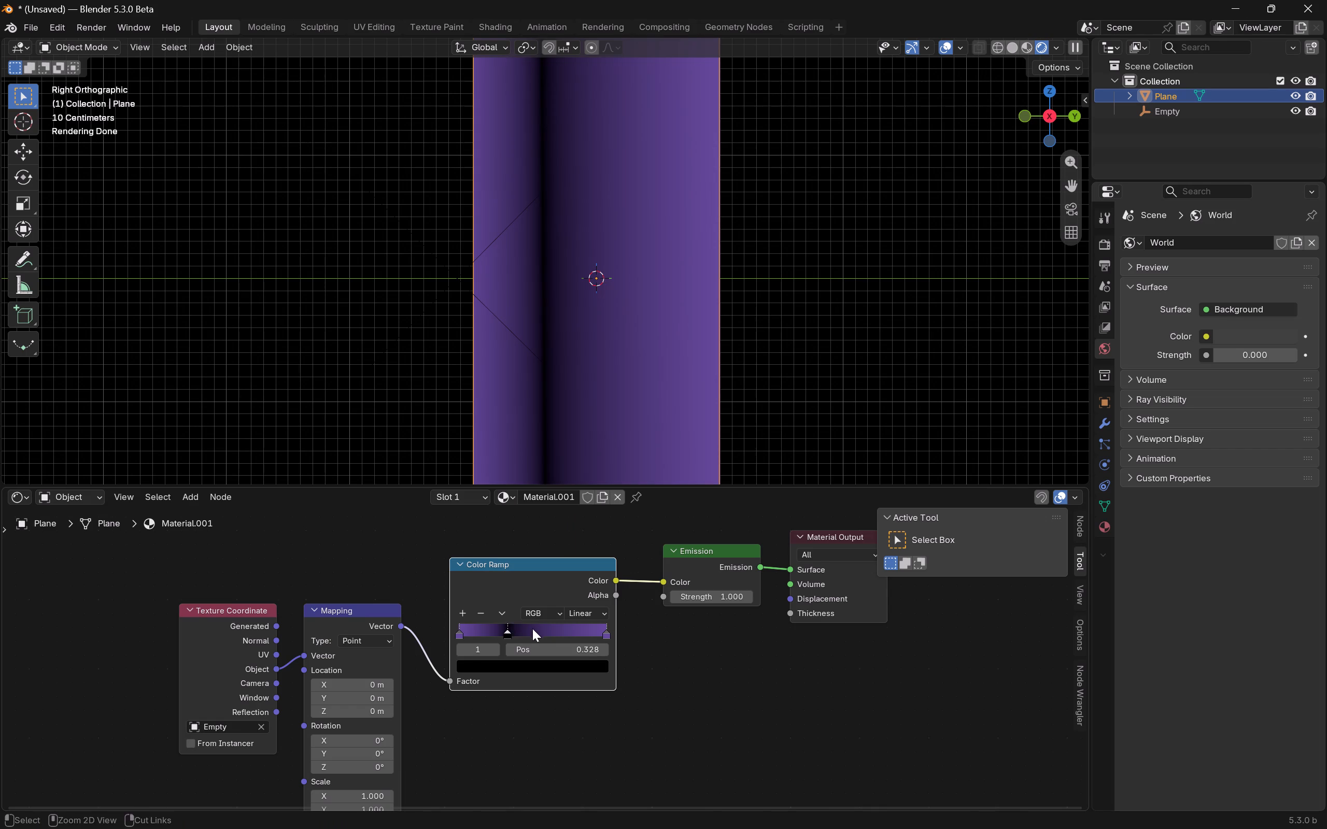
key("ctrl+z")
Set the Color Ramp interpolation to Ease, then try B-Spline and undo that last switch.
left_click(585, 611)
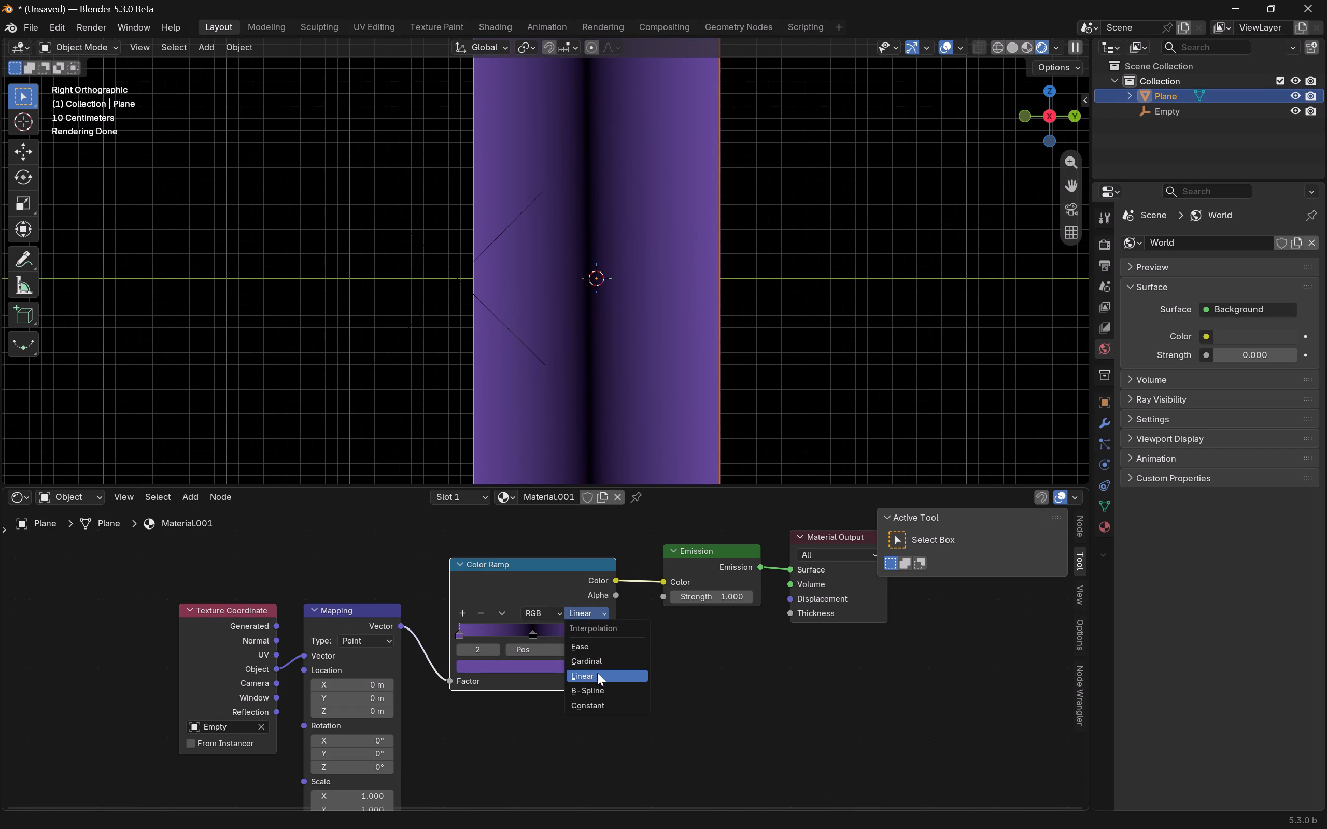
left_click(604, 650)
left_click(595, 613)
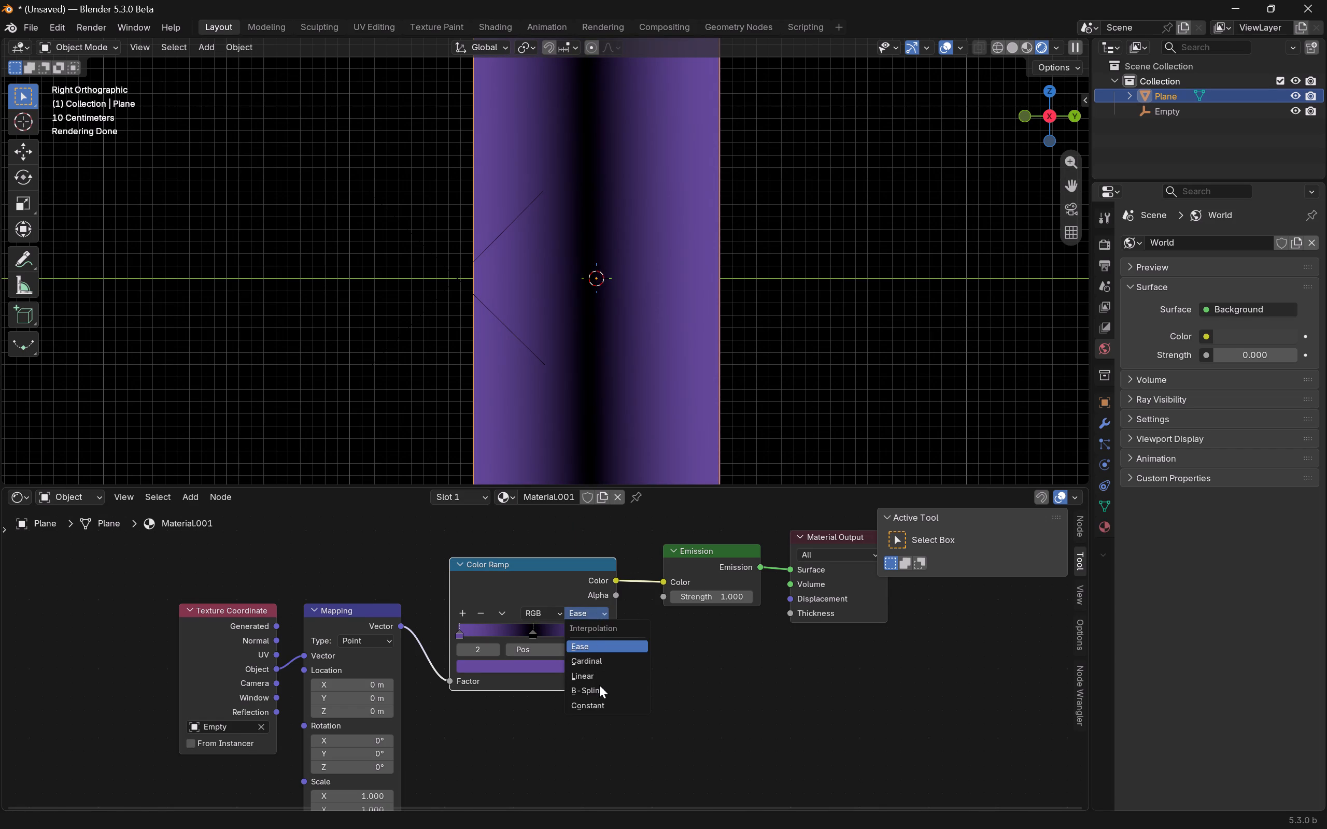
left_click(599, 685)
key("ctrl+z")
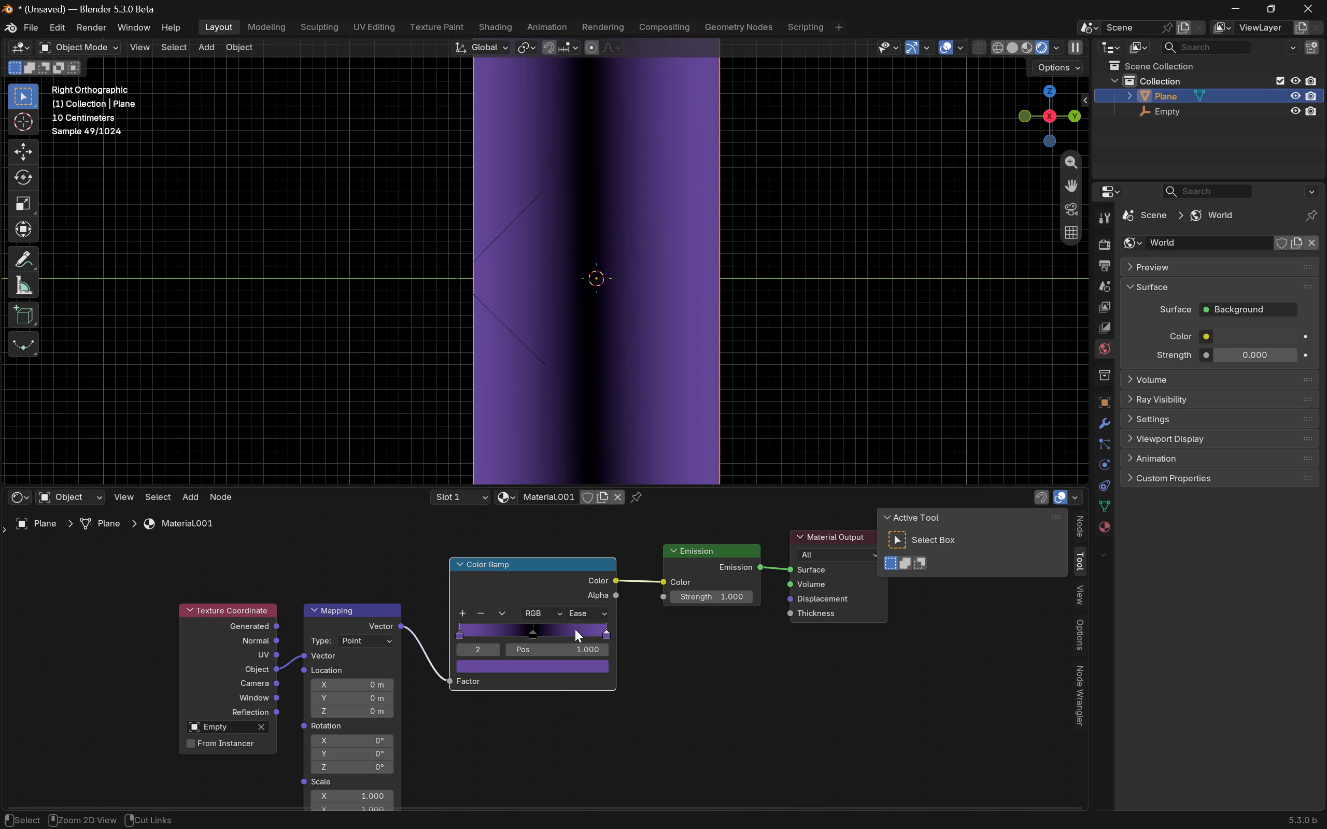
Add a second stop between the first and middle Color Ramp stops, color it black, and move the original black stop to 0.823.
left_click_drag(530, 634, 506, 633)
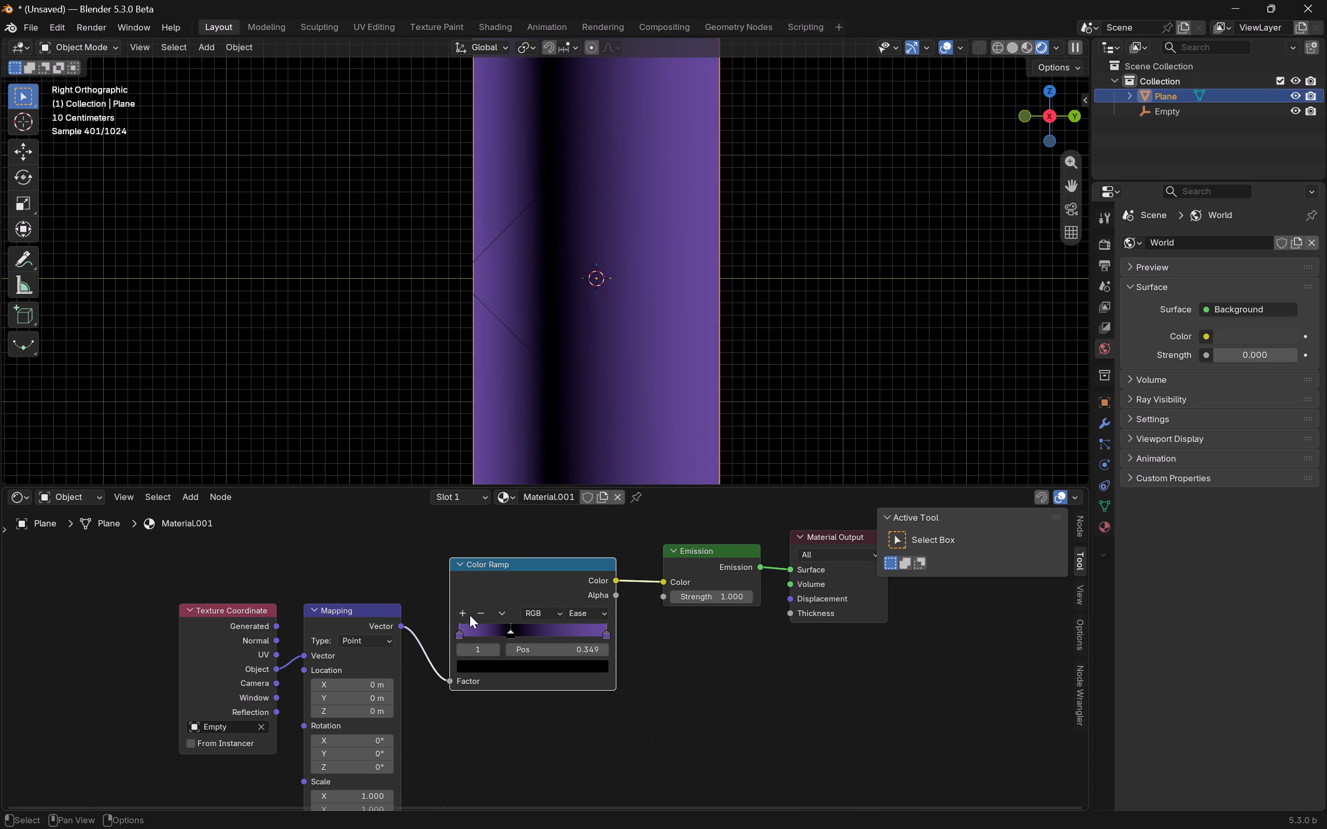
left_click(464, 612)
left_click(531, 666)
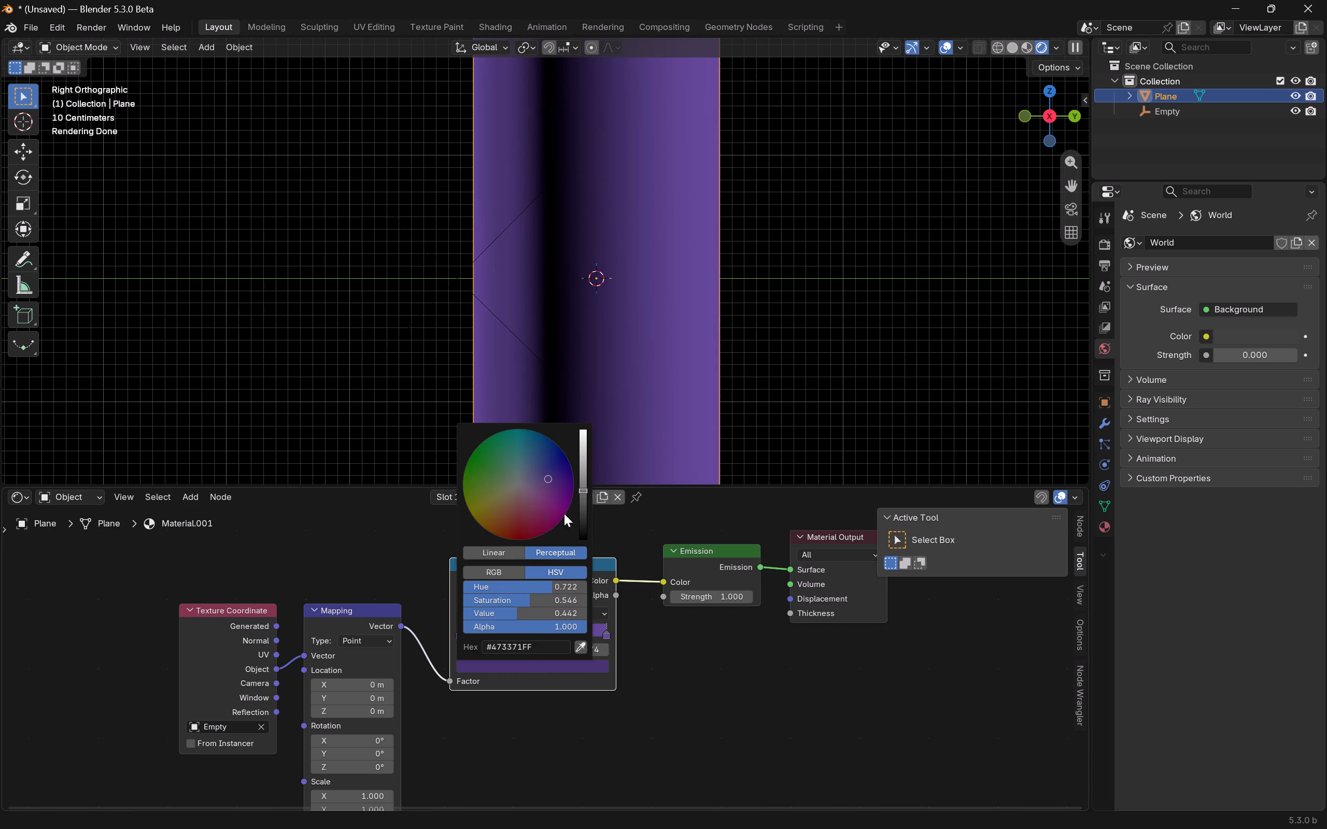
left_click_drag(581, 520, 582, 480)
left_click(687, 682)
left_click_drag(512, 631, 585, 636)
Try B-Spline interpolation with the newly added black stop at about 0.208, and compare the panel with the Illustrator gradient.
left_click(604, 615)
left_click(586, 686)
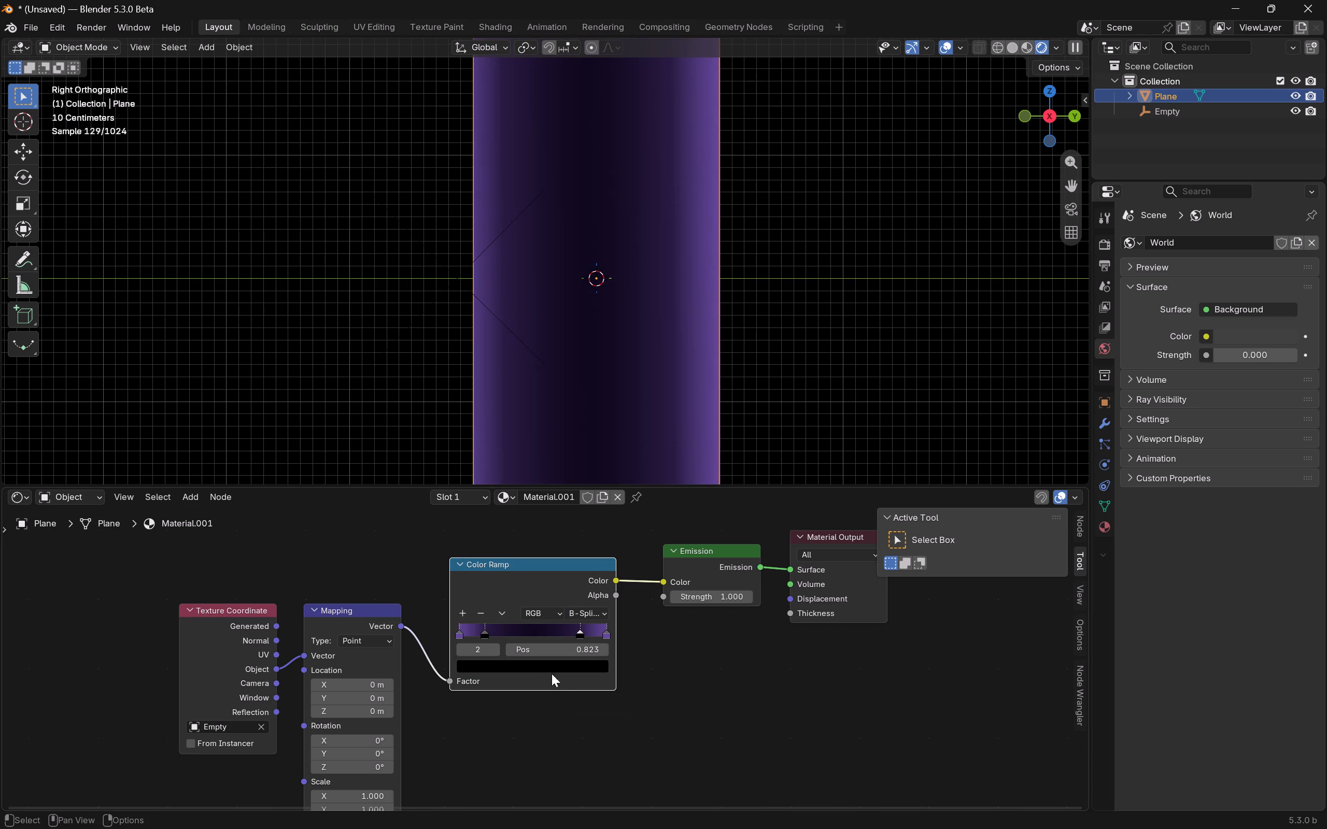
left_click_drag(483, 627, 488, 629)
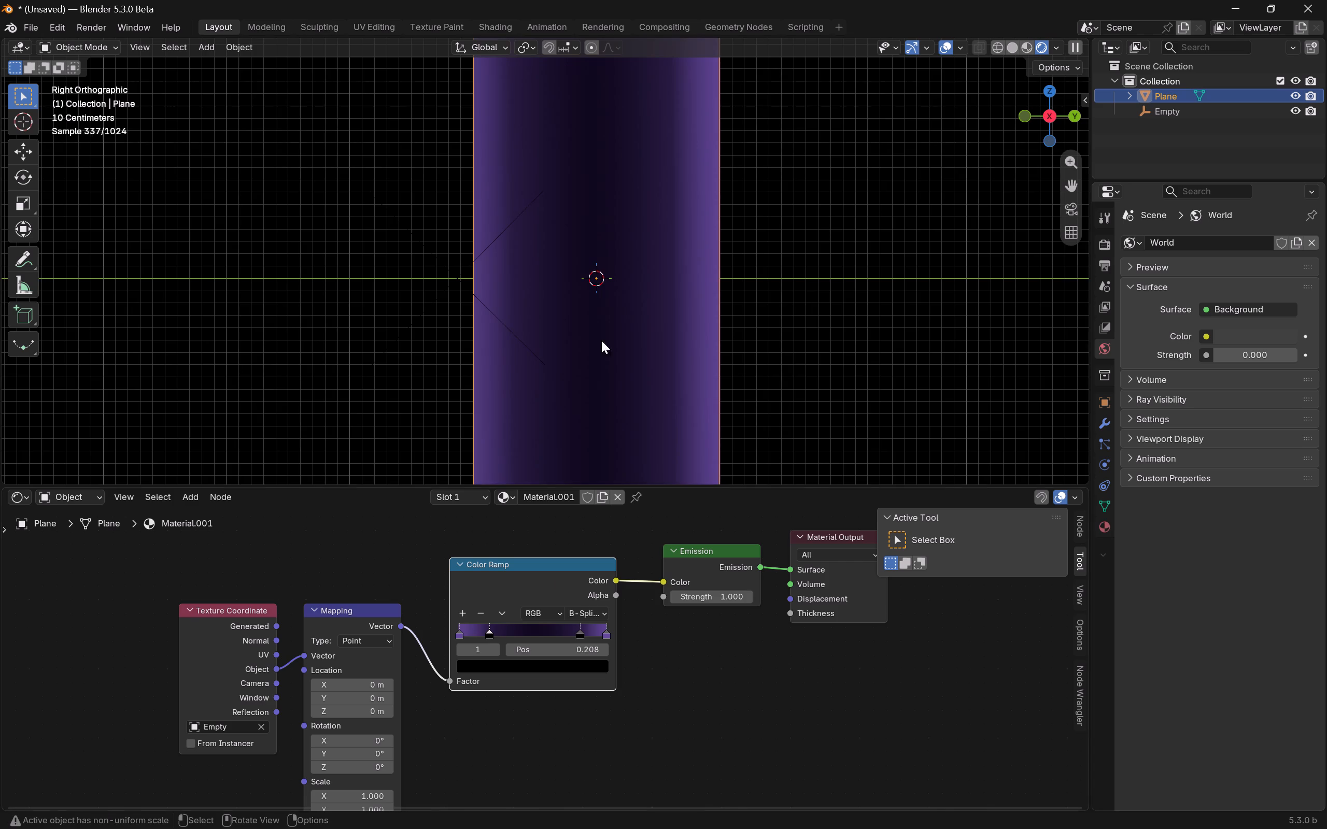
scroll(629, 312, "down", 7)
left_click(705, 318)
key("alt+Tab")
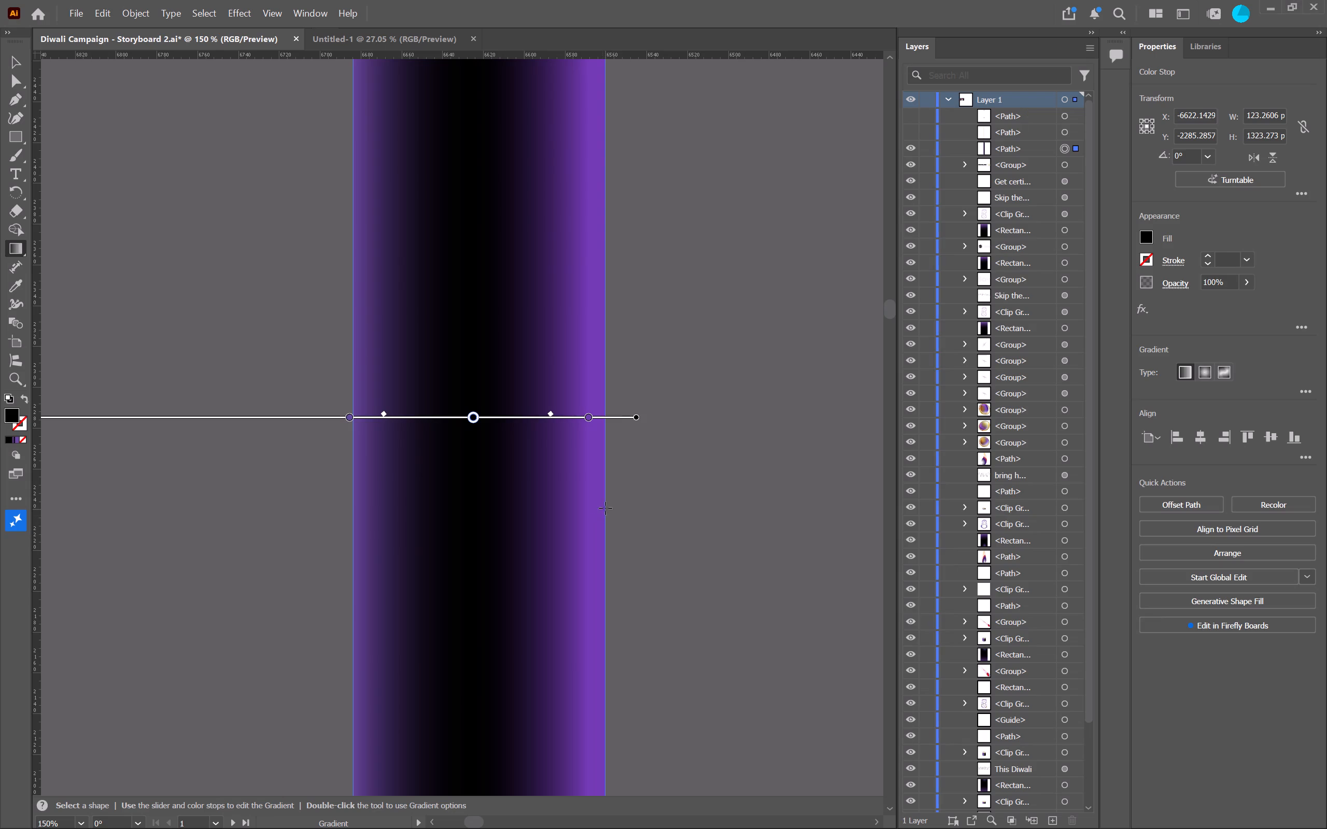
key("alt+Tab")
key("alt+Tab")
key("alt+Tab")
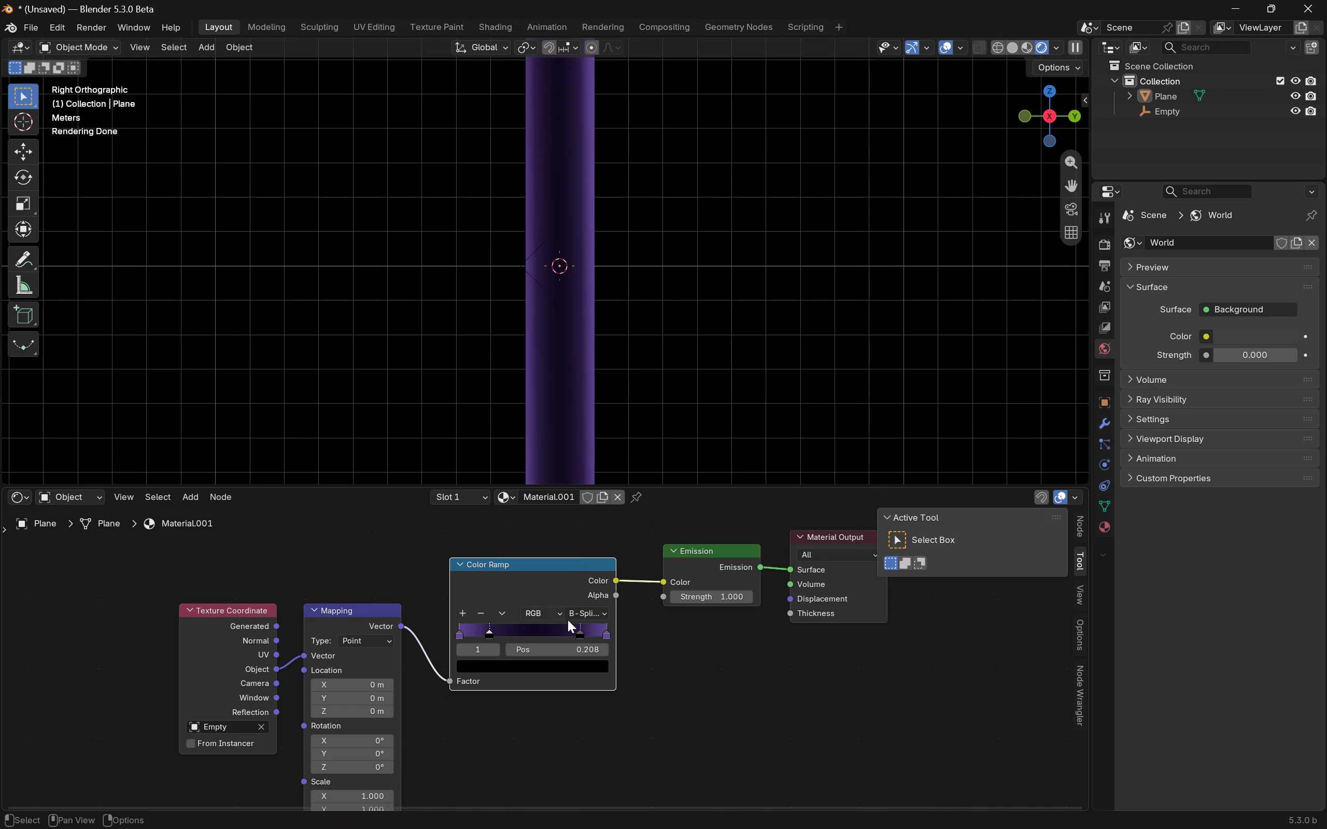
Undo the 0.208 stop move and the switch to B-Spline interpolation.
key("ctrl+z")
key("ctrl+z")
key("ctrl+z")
Try Constant interpolation on the Color Ramp, and settle on Cardinal.
left_click(586, 616)
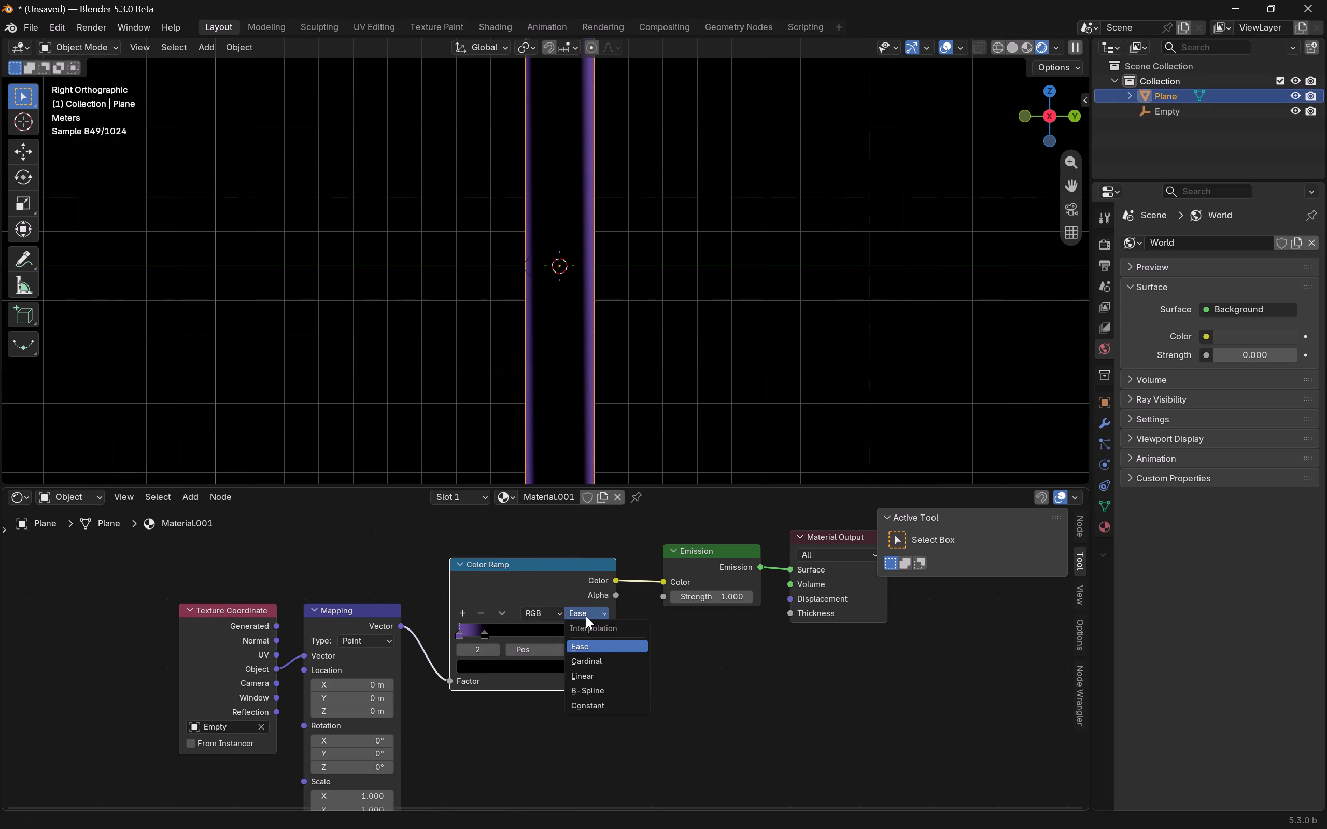
left_click(610, 703)
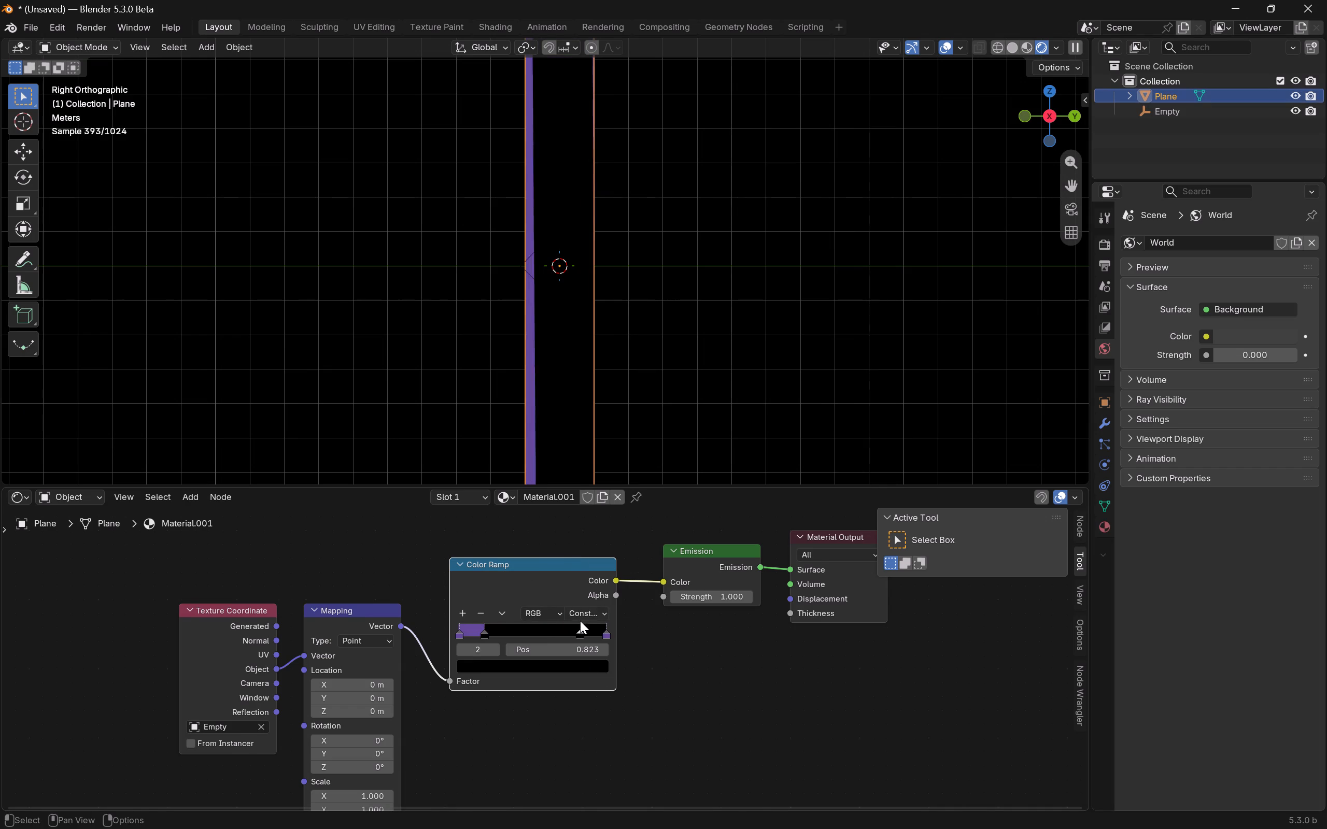
left_click(587, 608)
left_click(604, 664)
left_click(588, 608)
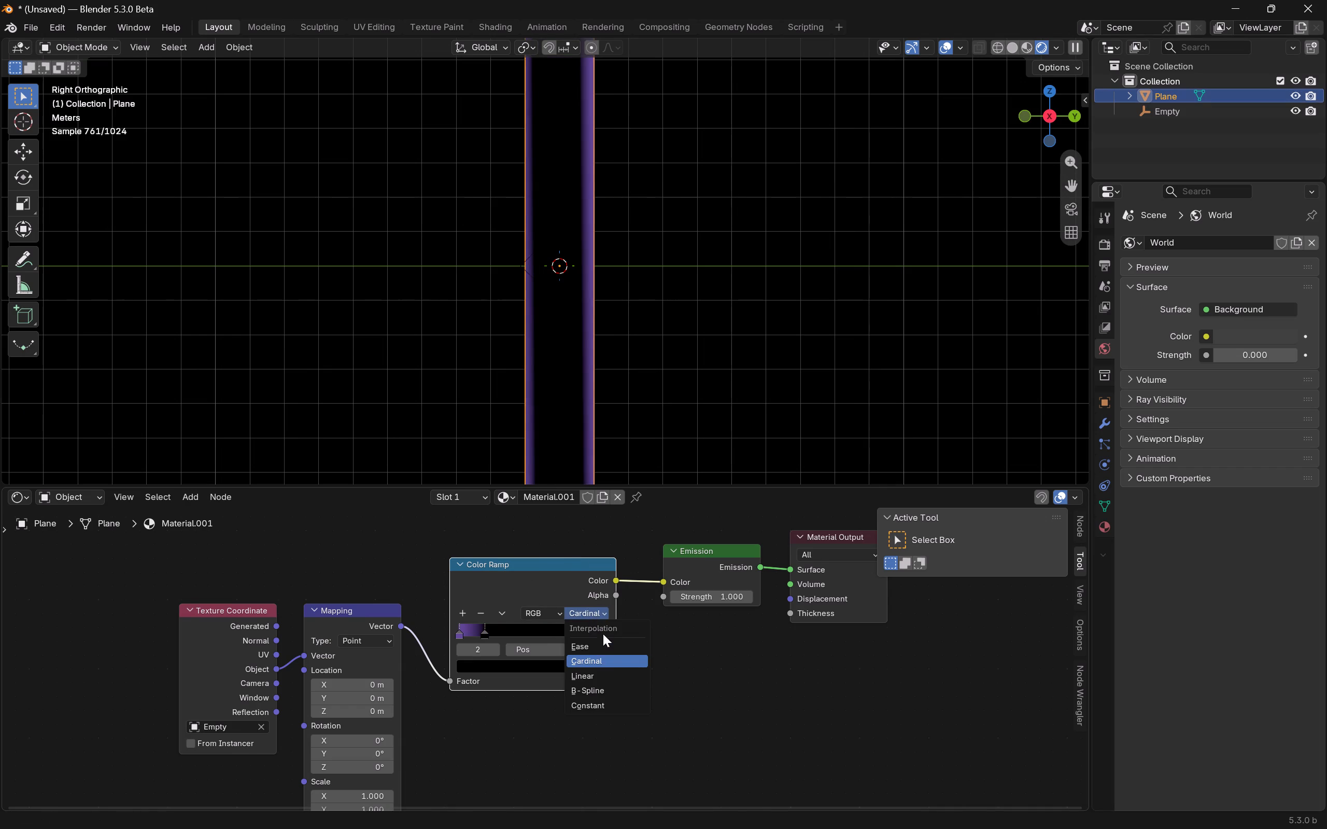
left_click(738, 655)
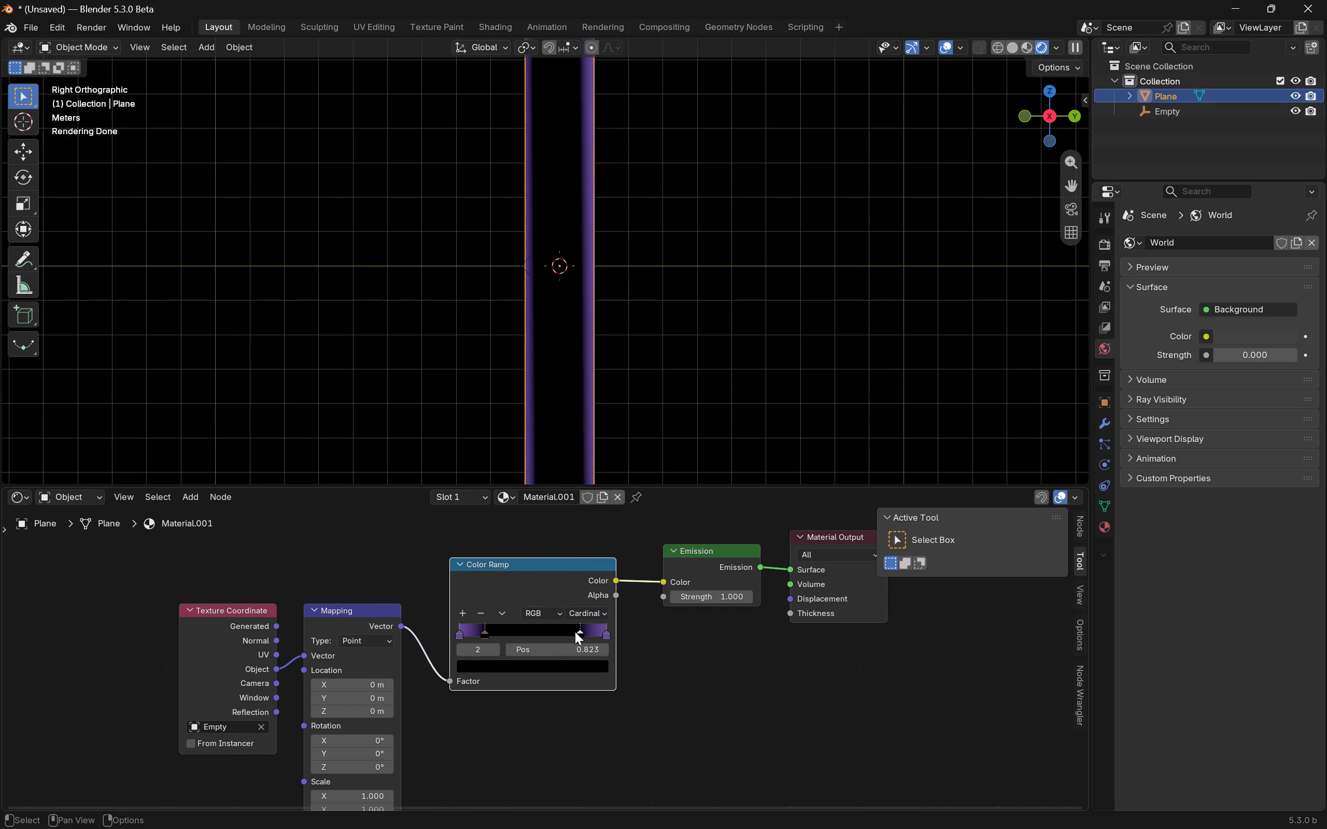
Remove the Color Ramp's black stop at 0.823 and move the remaining black stop to about 0.492.
left_click(575, 632)
left_click(486, 615)
left_click_drag(485, 628, 532, 637)
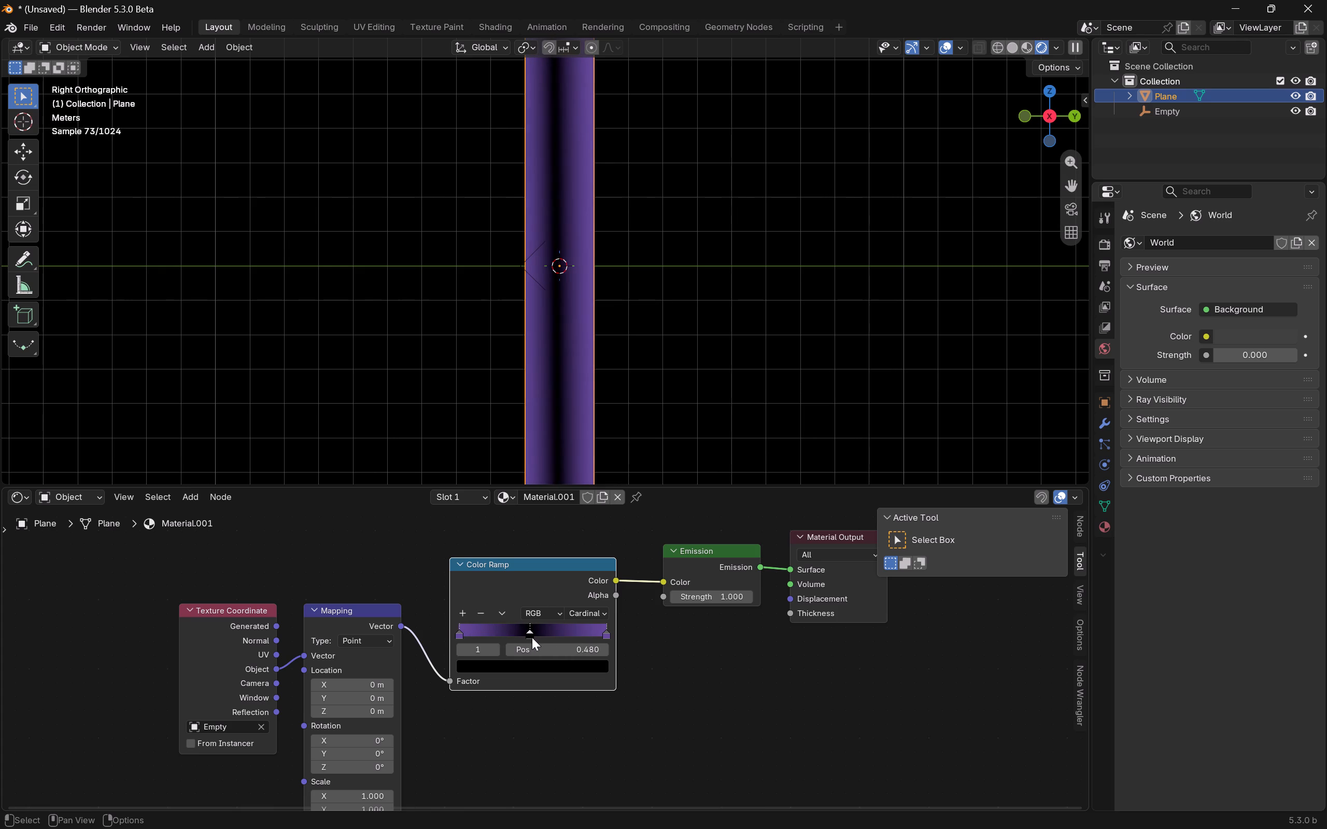
left_click_drag(532, 637, 534, 637)
left_click(506, 266)
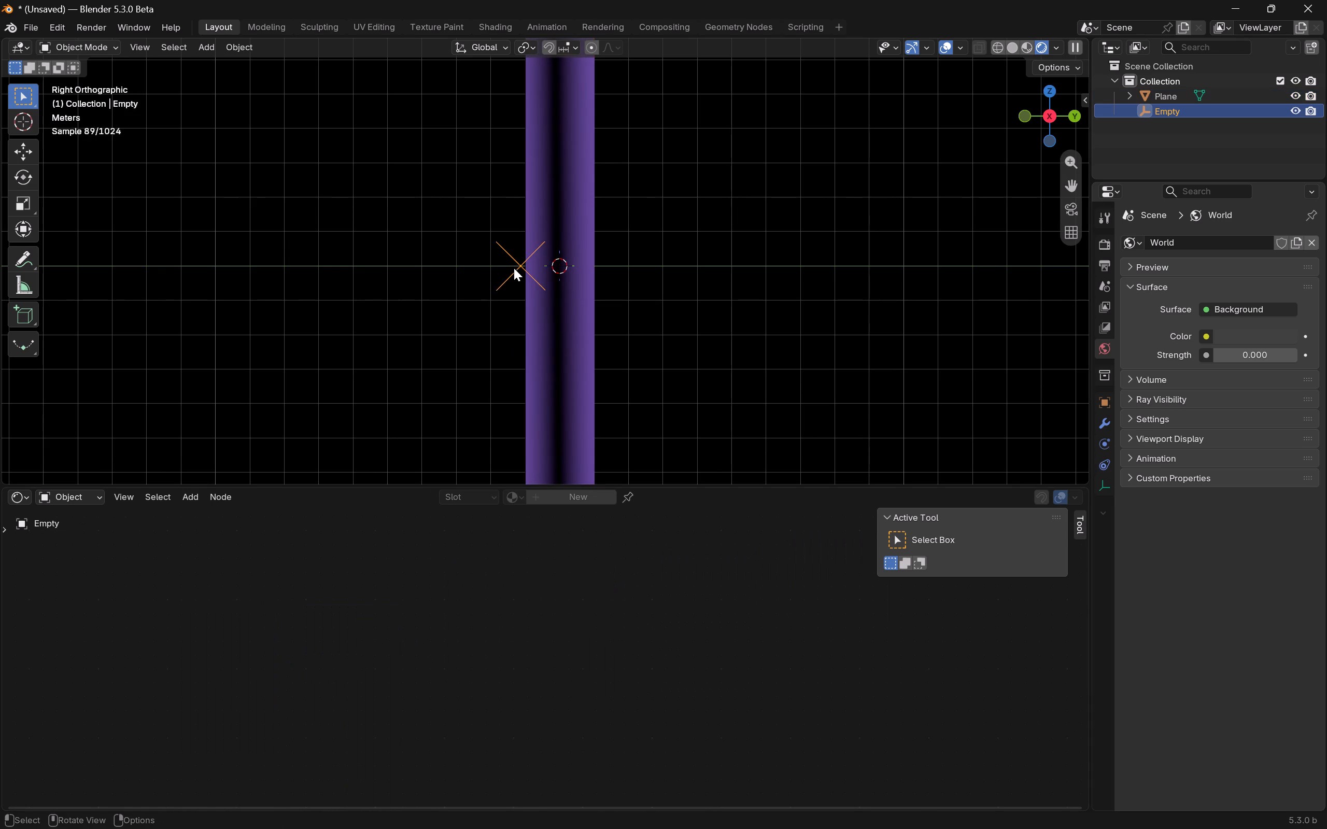
type("sx")
key("y")
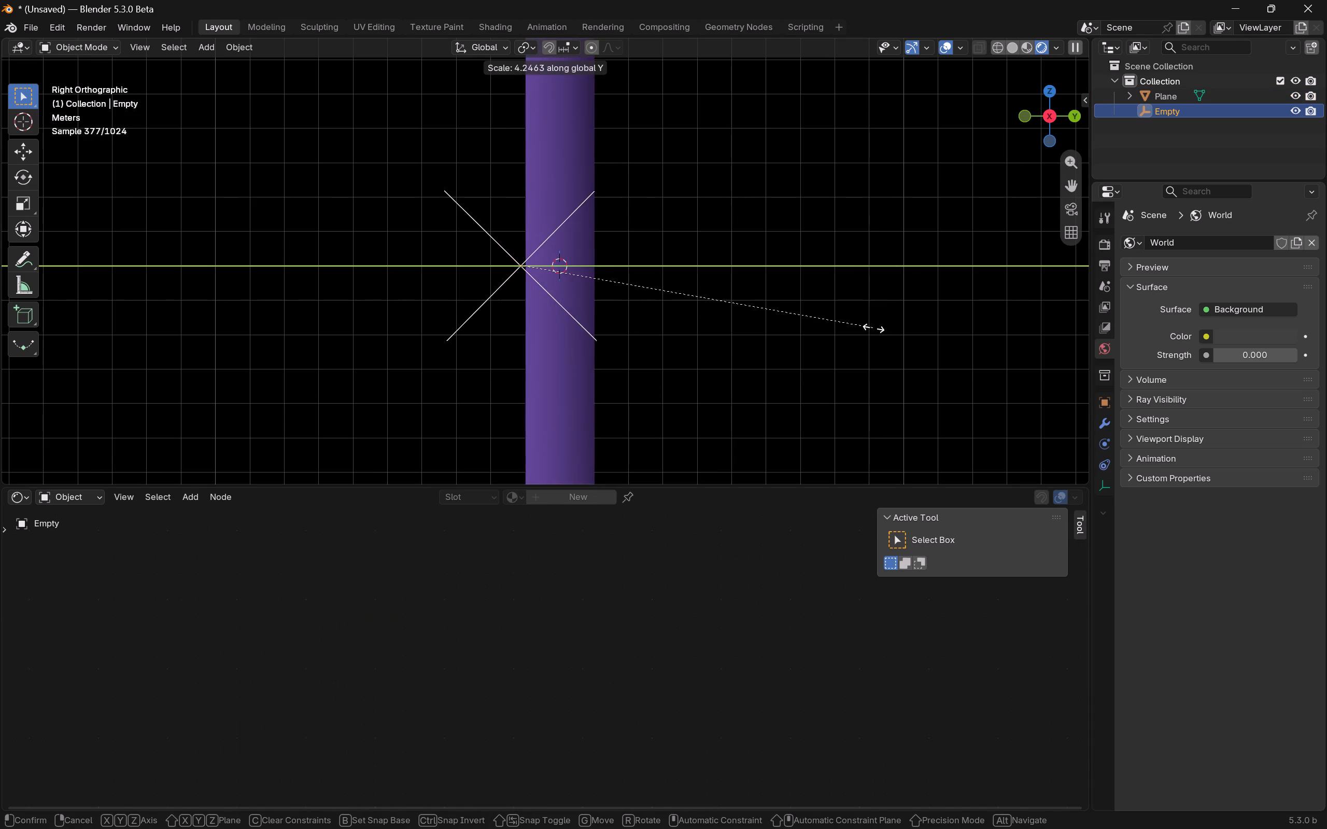
left_click(694, 311)
type("gx")
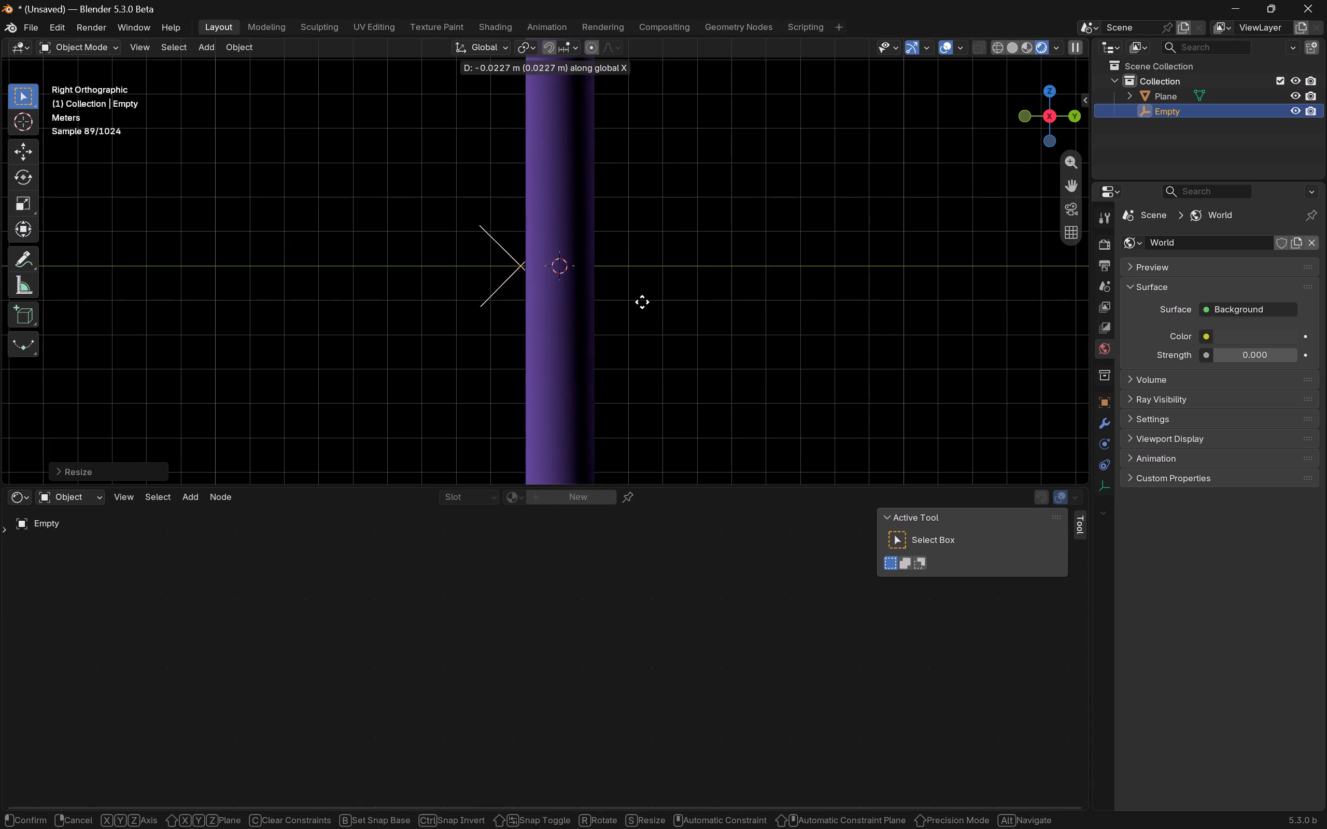
key("y")
left_click(663, 316)
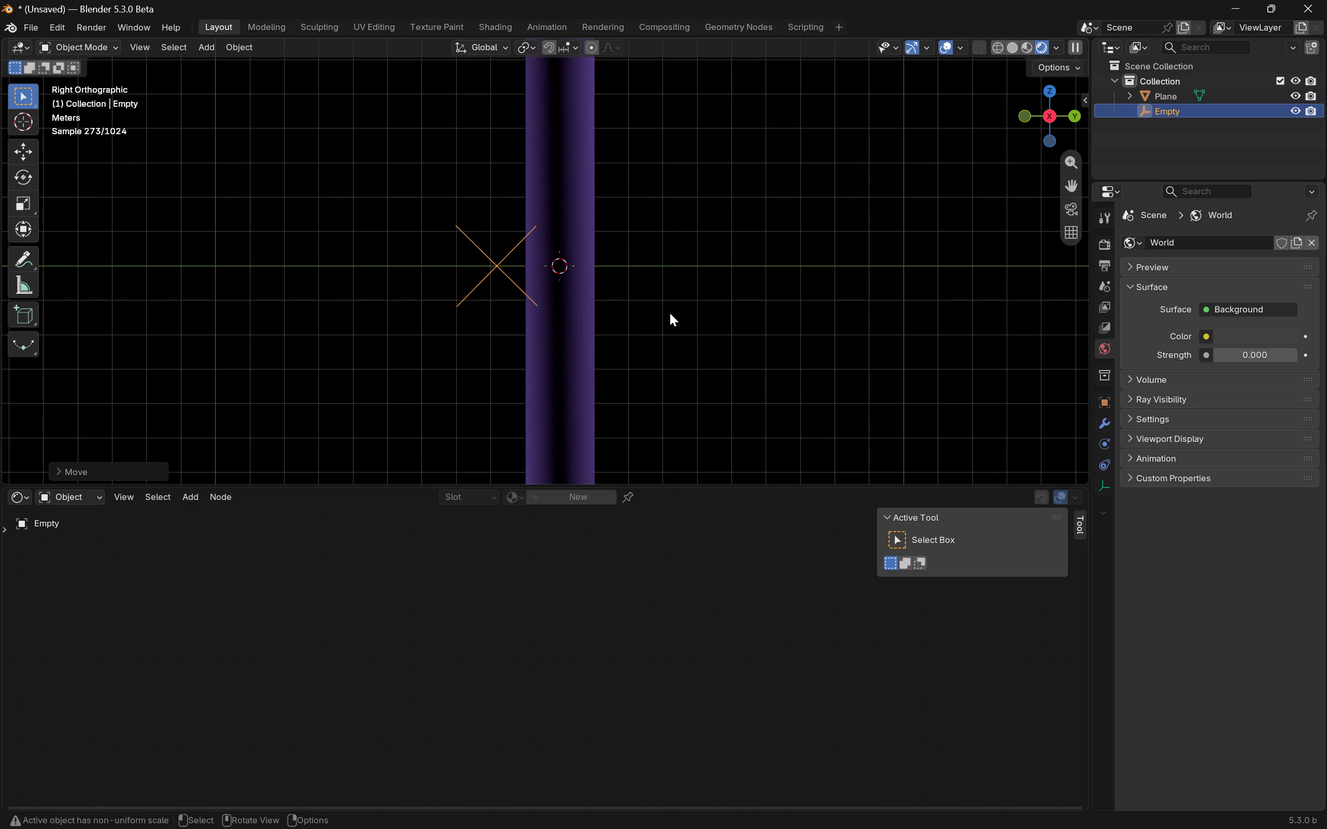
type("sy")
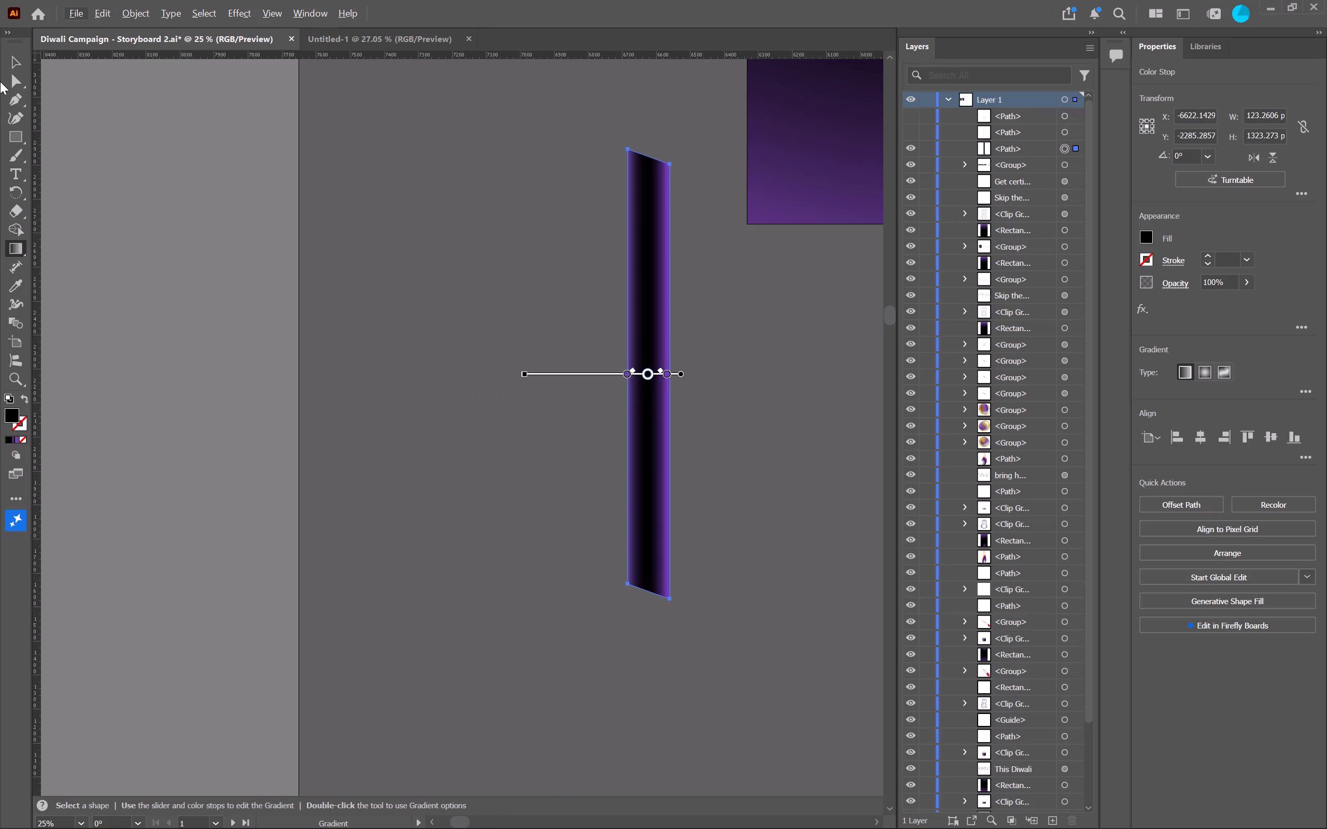
In Illustrator, exit gradient editing on the slanted black-and-purple strip and deselect it.
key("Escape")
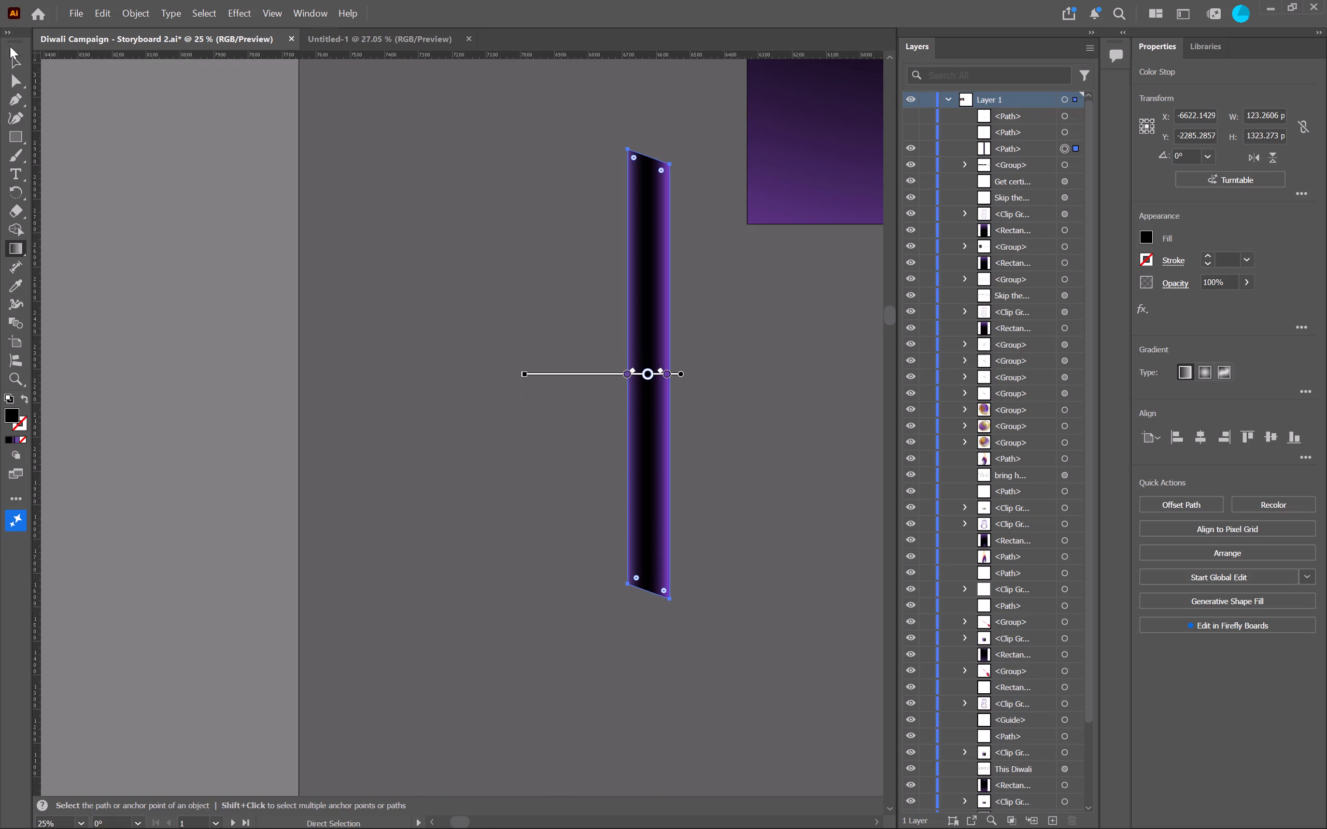
left_click(16, 53)
left_click(343, 281)
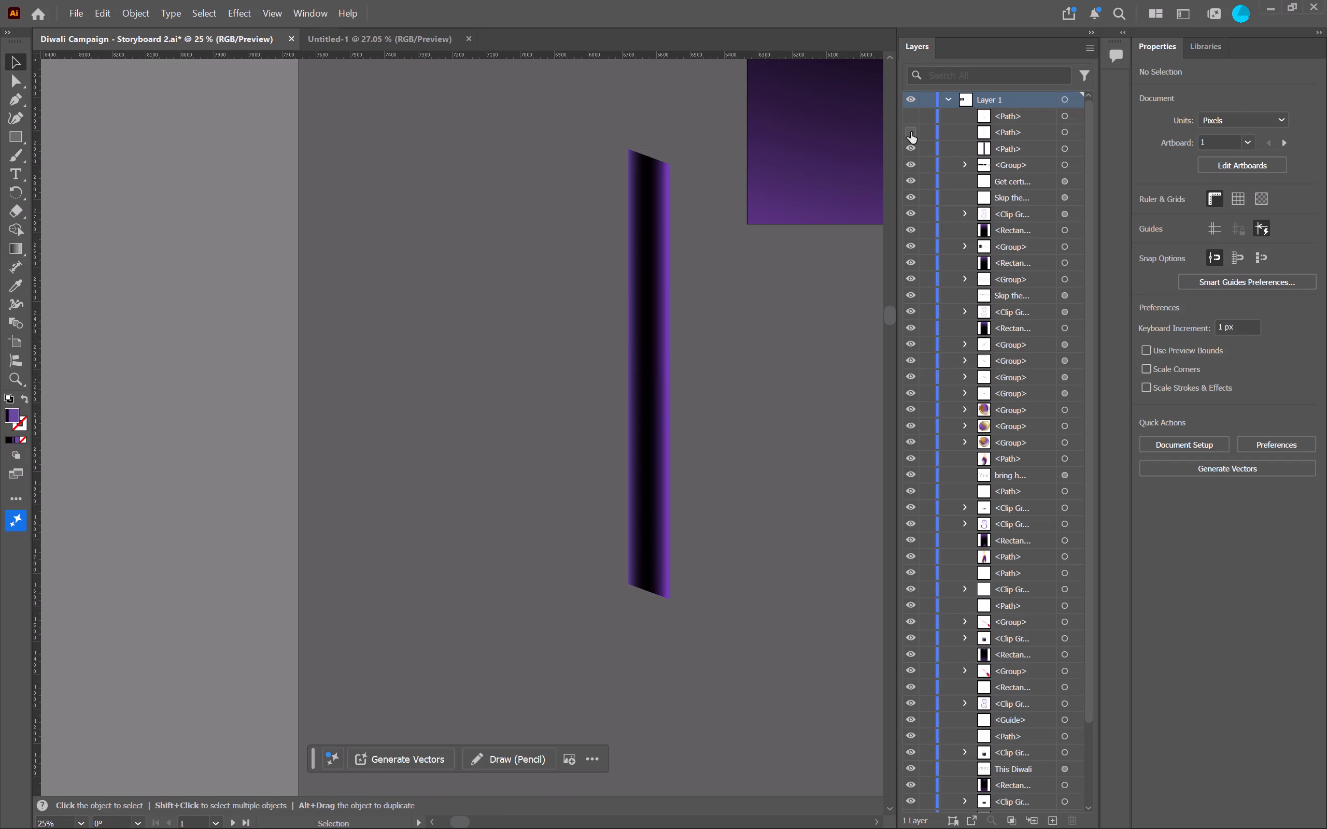
In Illustrator, show the cream highlight path and hide the black-purple gradient path listed just below it.
left_click(911, 132)
double_click(911, 132)
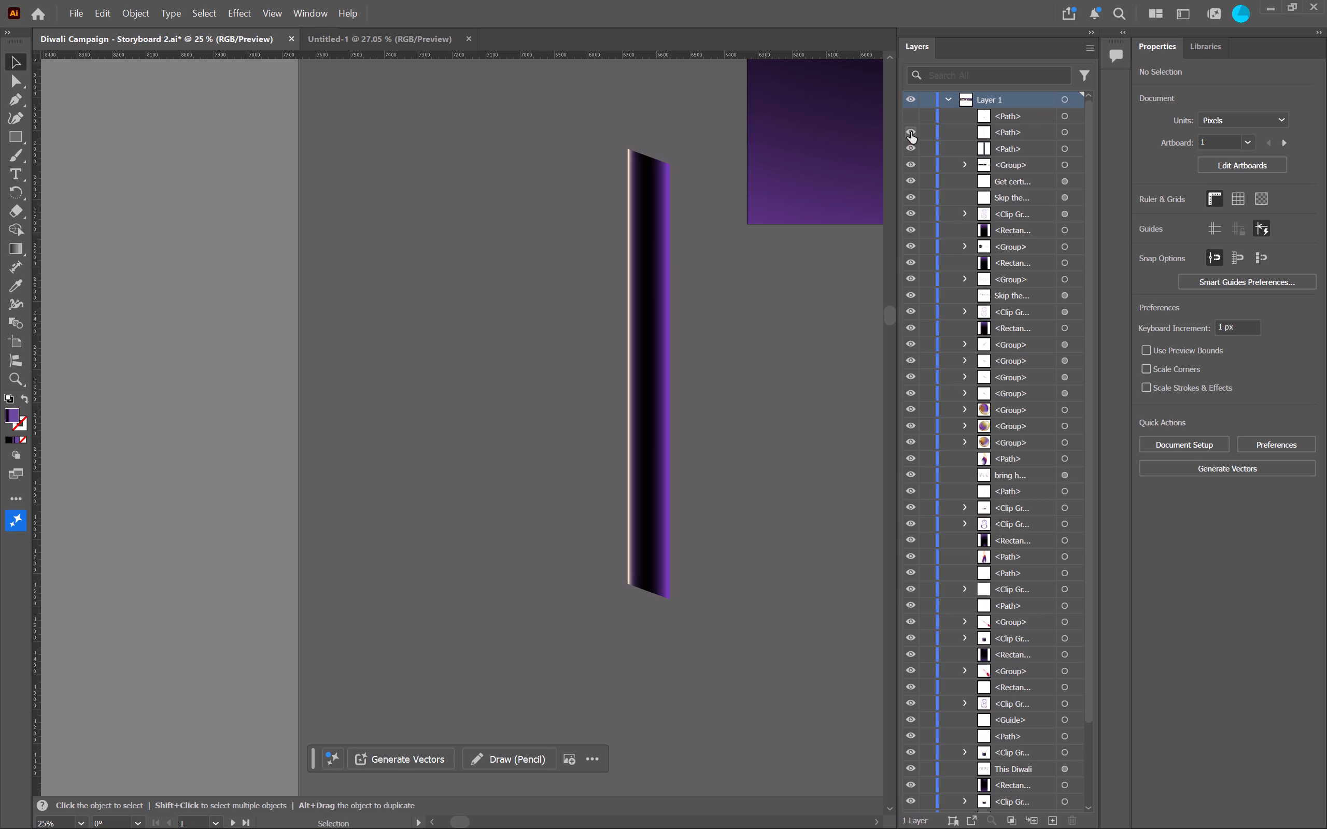
left_click(908, 148)
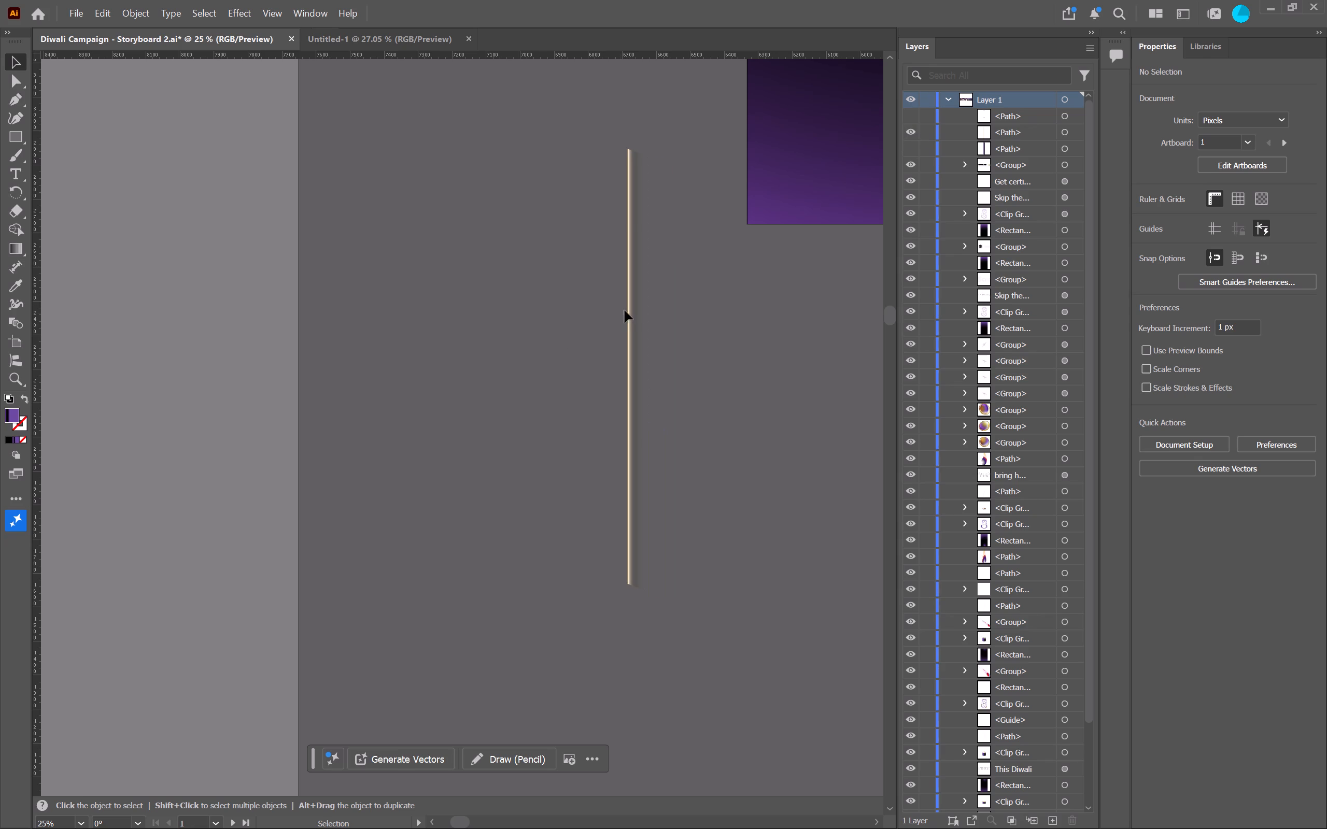
Examine the highlight path's gradient stops and overall shape with the Gradient tool.
left_click(632, 306)
key("g")
scroll(633, 397, "up", 3, "alt")
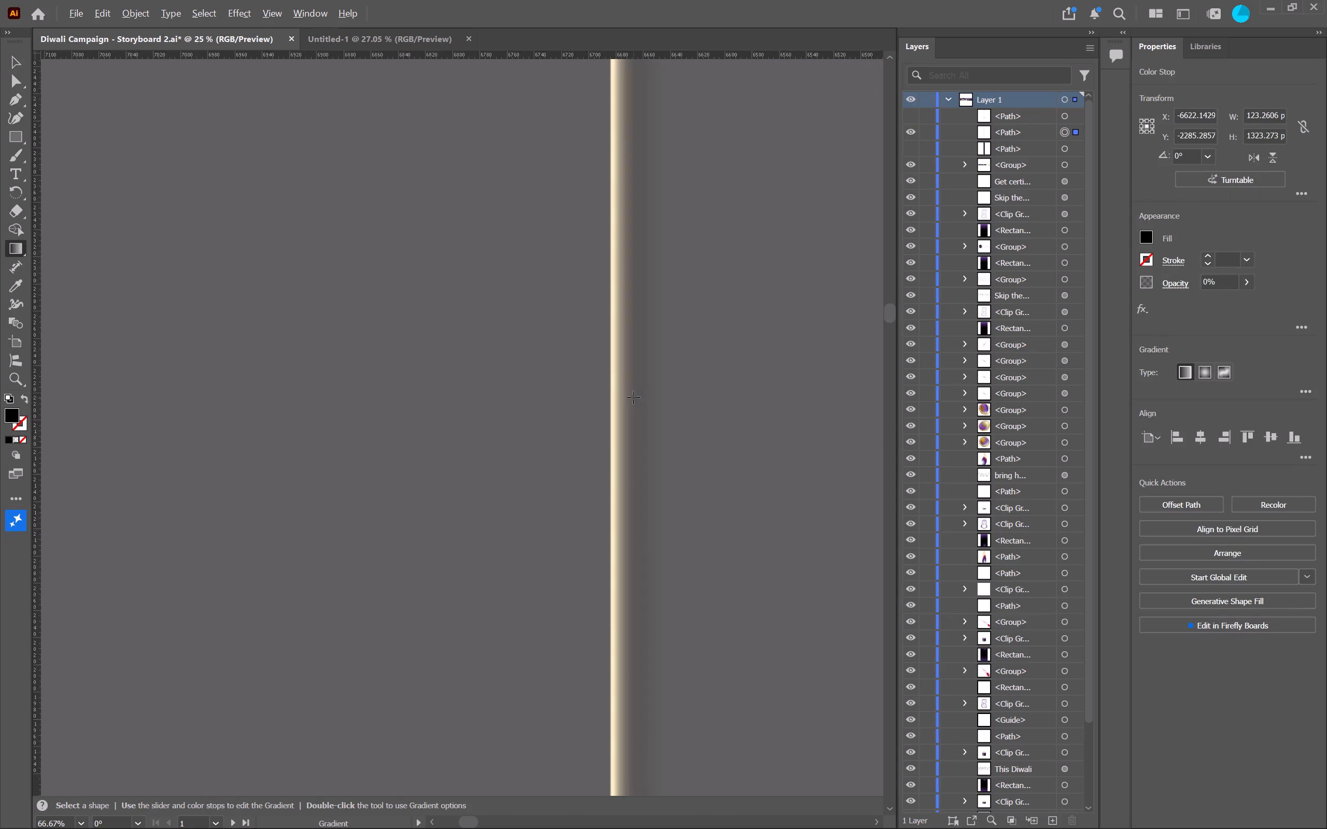
scroll(633, 397, "up", 2, "alt")
middle_click_drag(652, 378, 500, 465)
scroll(504, 457, "down", 1)
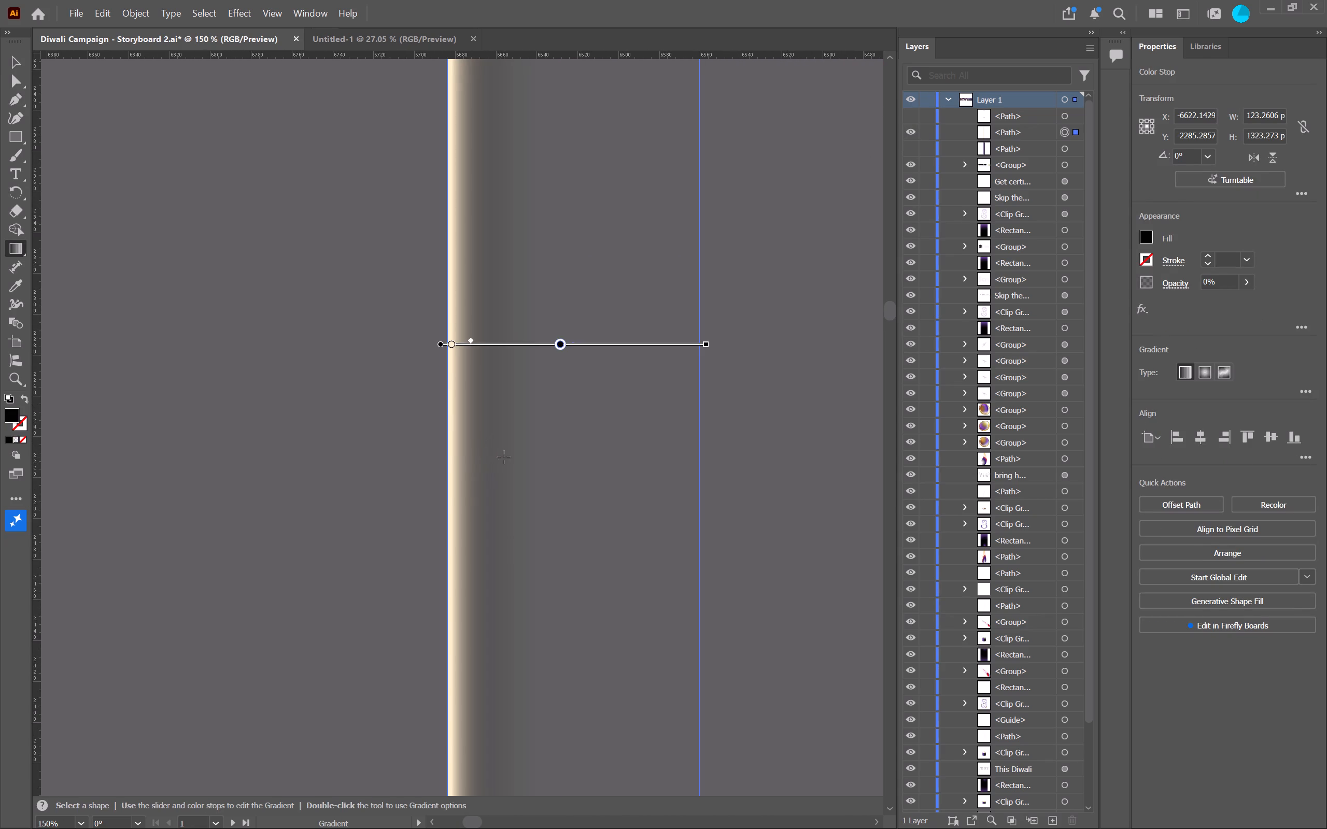
scroll(504, 457, "down", 4)
scroll(510, 445, "down", 4, "ctrl")
scroll(510, 445, "down", 4, "alt")
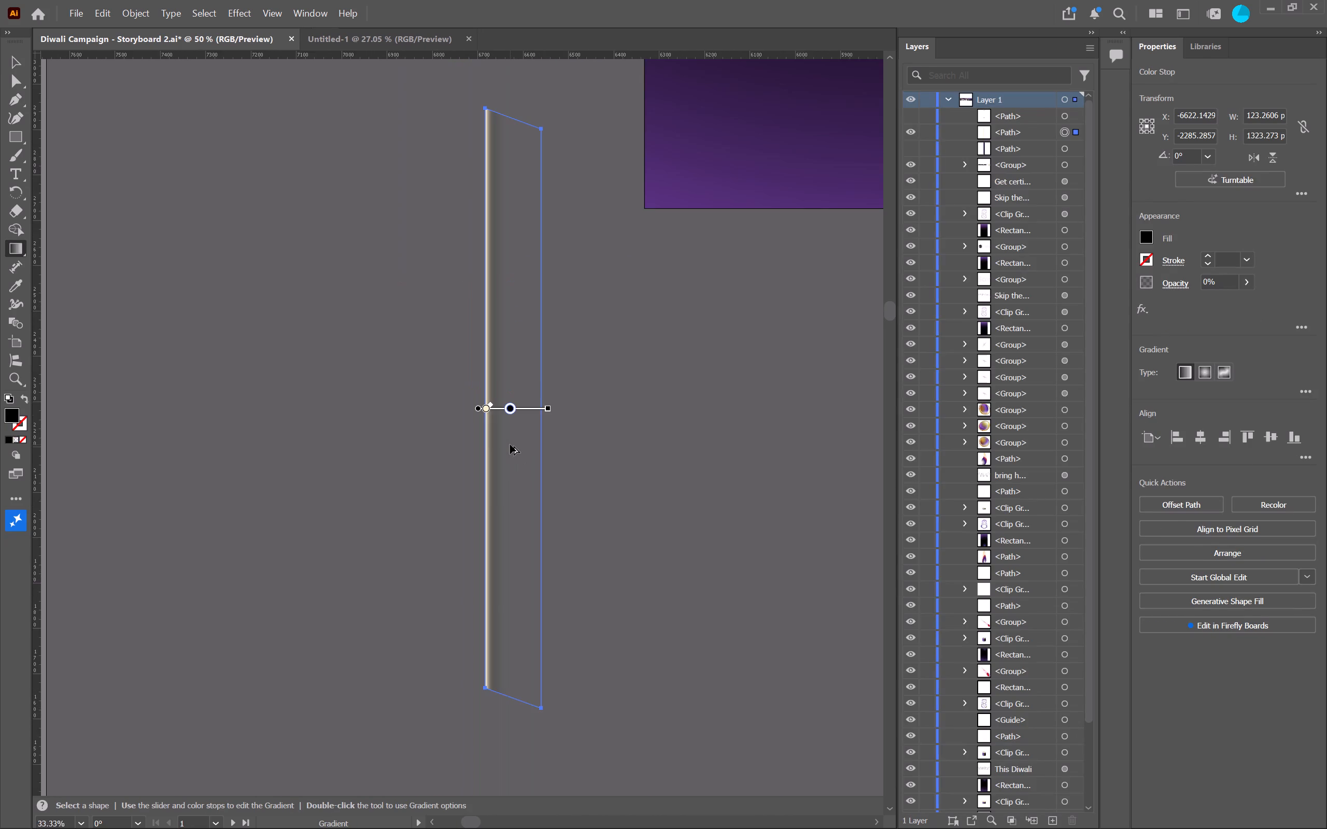
Return to Blender, duplicate the gradient plane, and move the copy slightly along X.
key("alt+Tab")
left_click(556, 342)
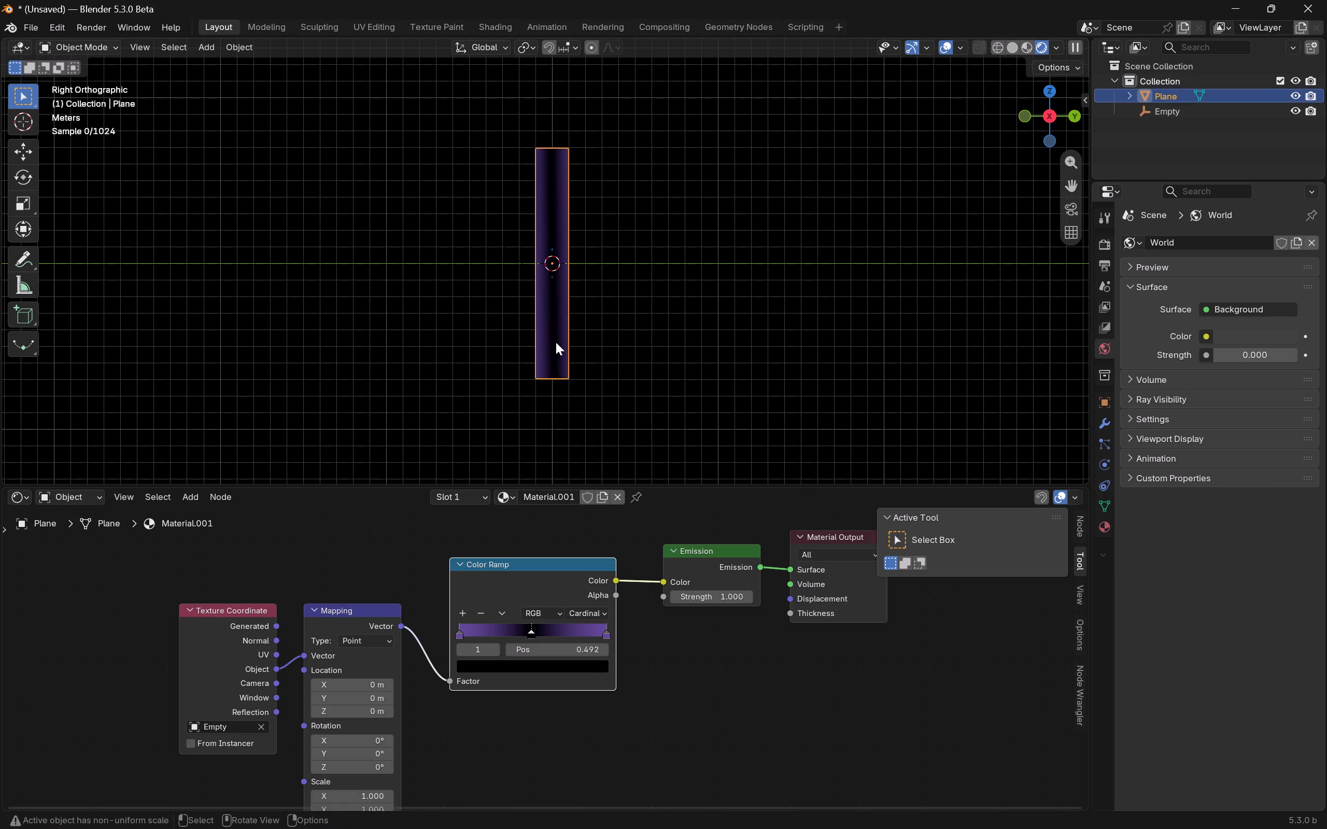
middle_click_drag(570, 336, 629, 371)
scroll(629, 371, "up", 4)
key("shift+d")
left_click(627, 365, "shift")
type("gx")
left_click(633, 376, "shift")
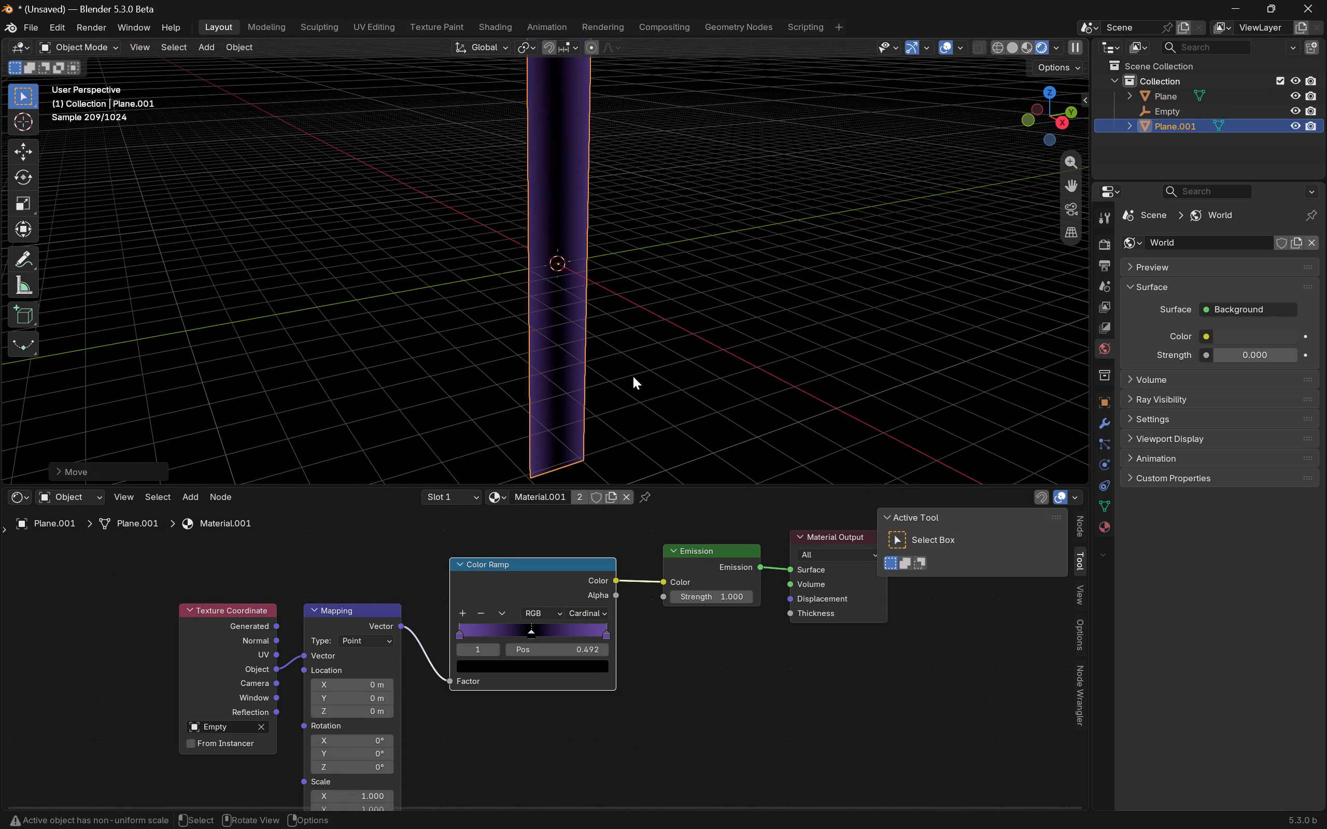
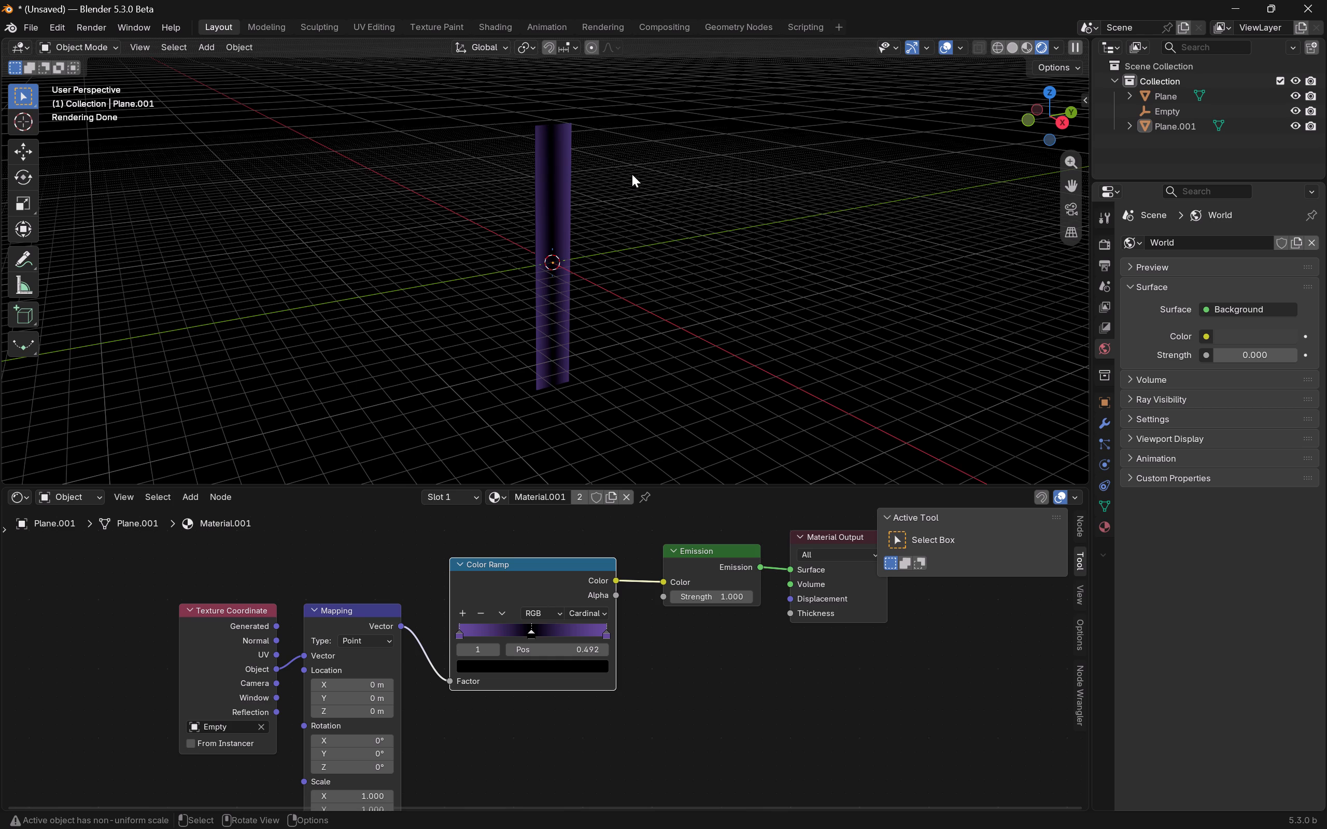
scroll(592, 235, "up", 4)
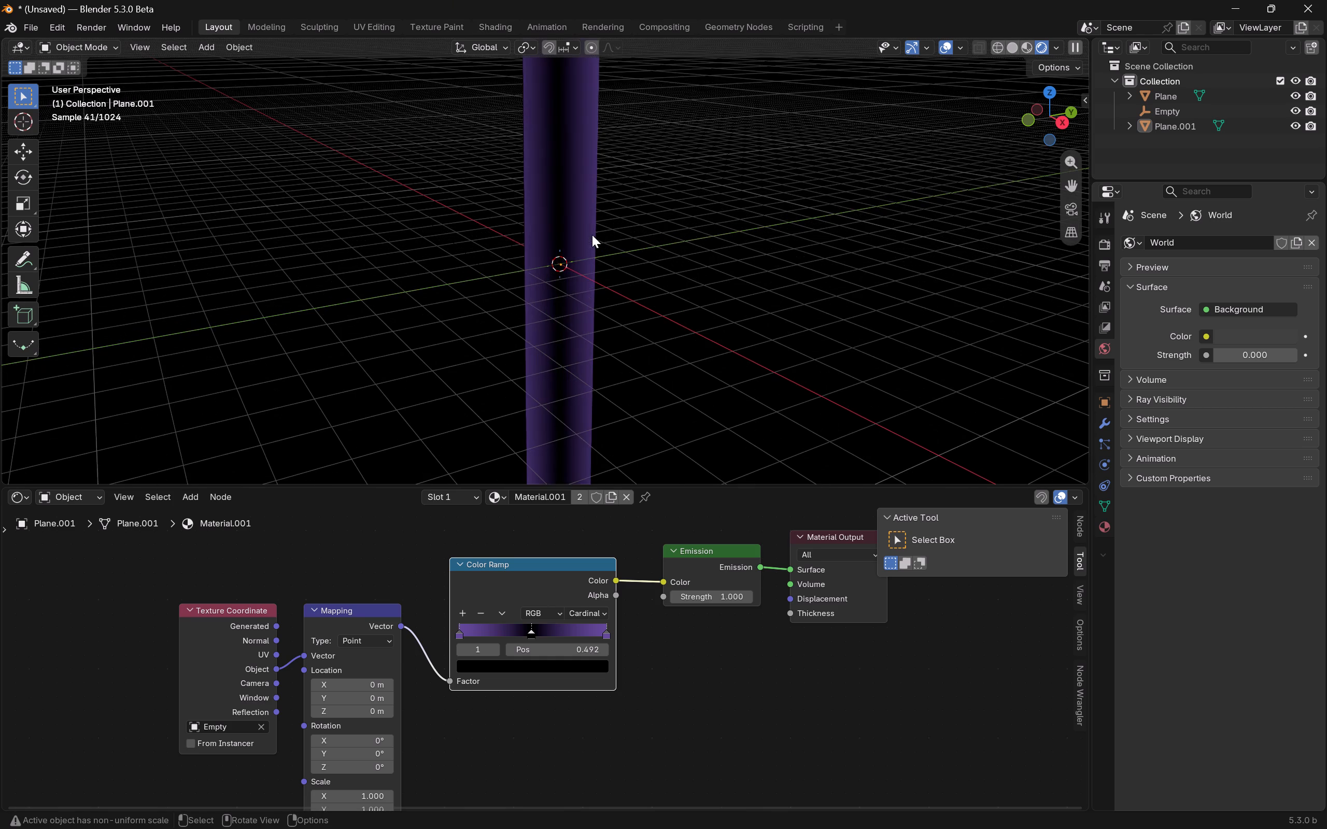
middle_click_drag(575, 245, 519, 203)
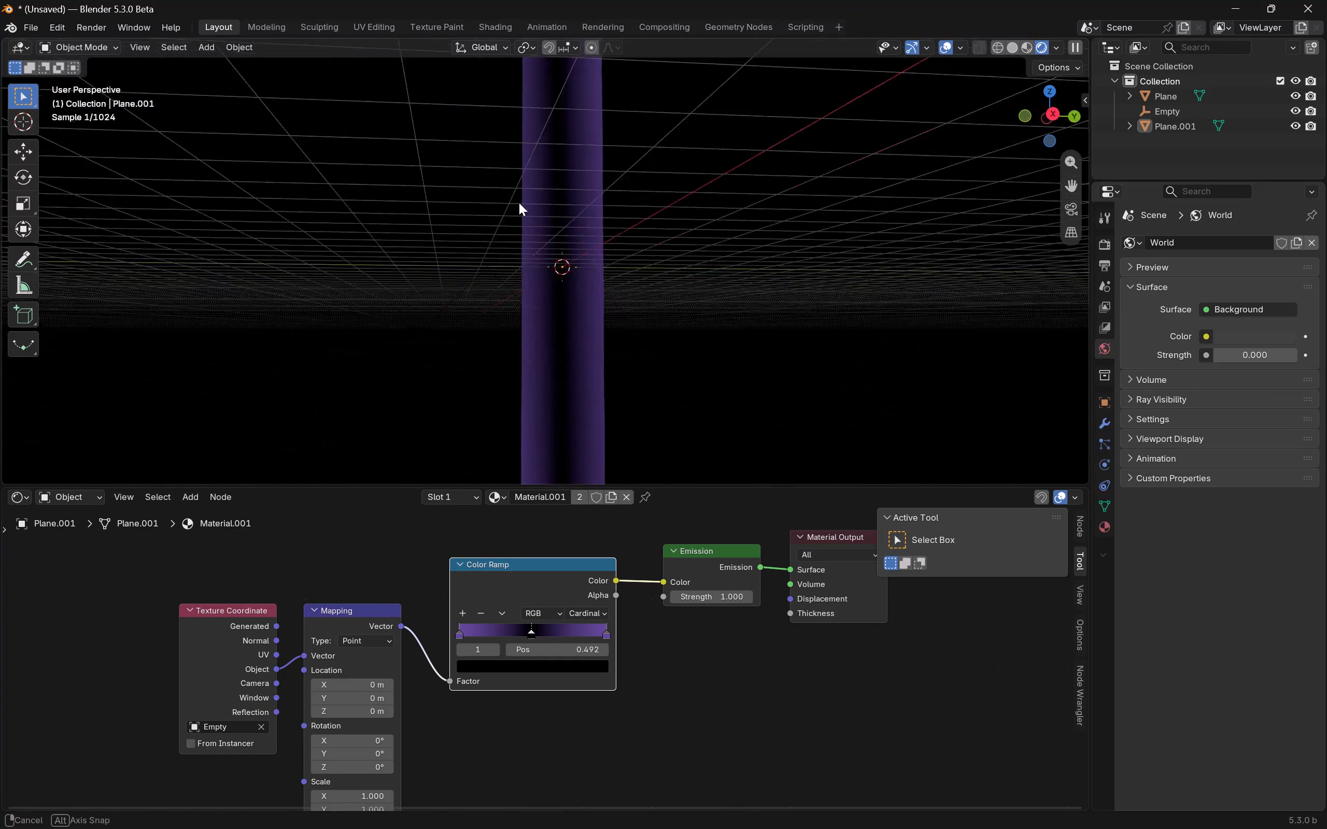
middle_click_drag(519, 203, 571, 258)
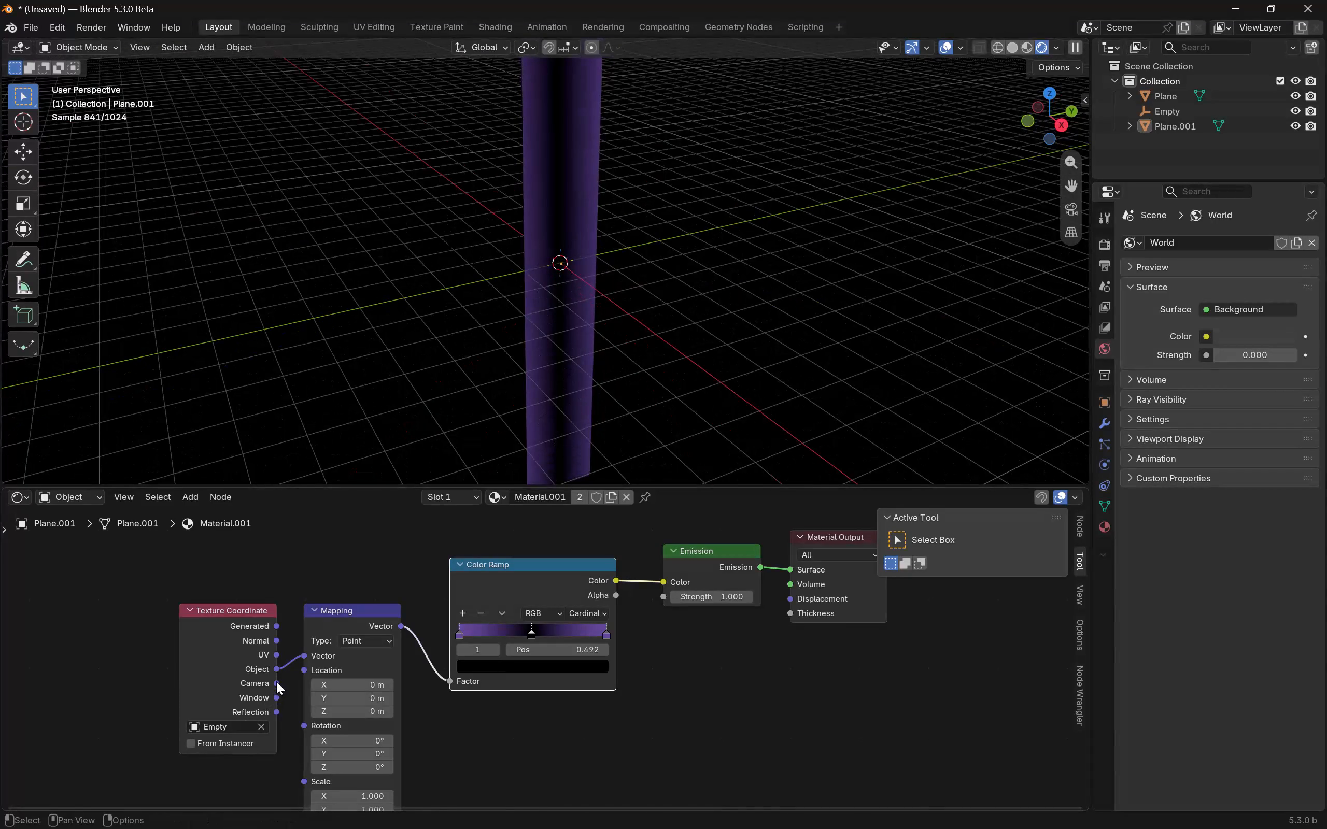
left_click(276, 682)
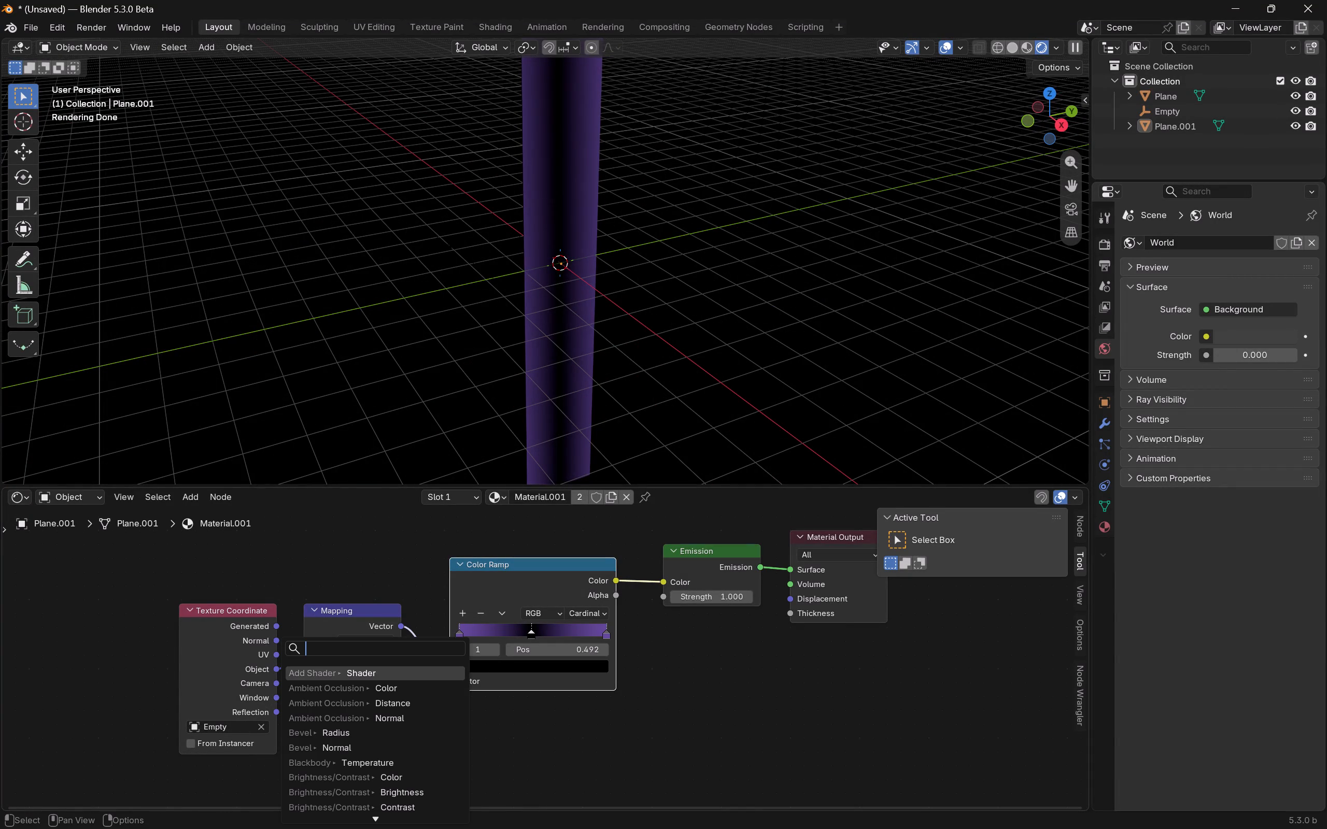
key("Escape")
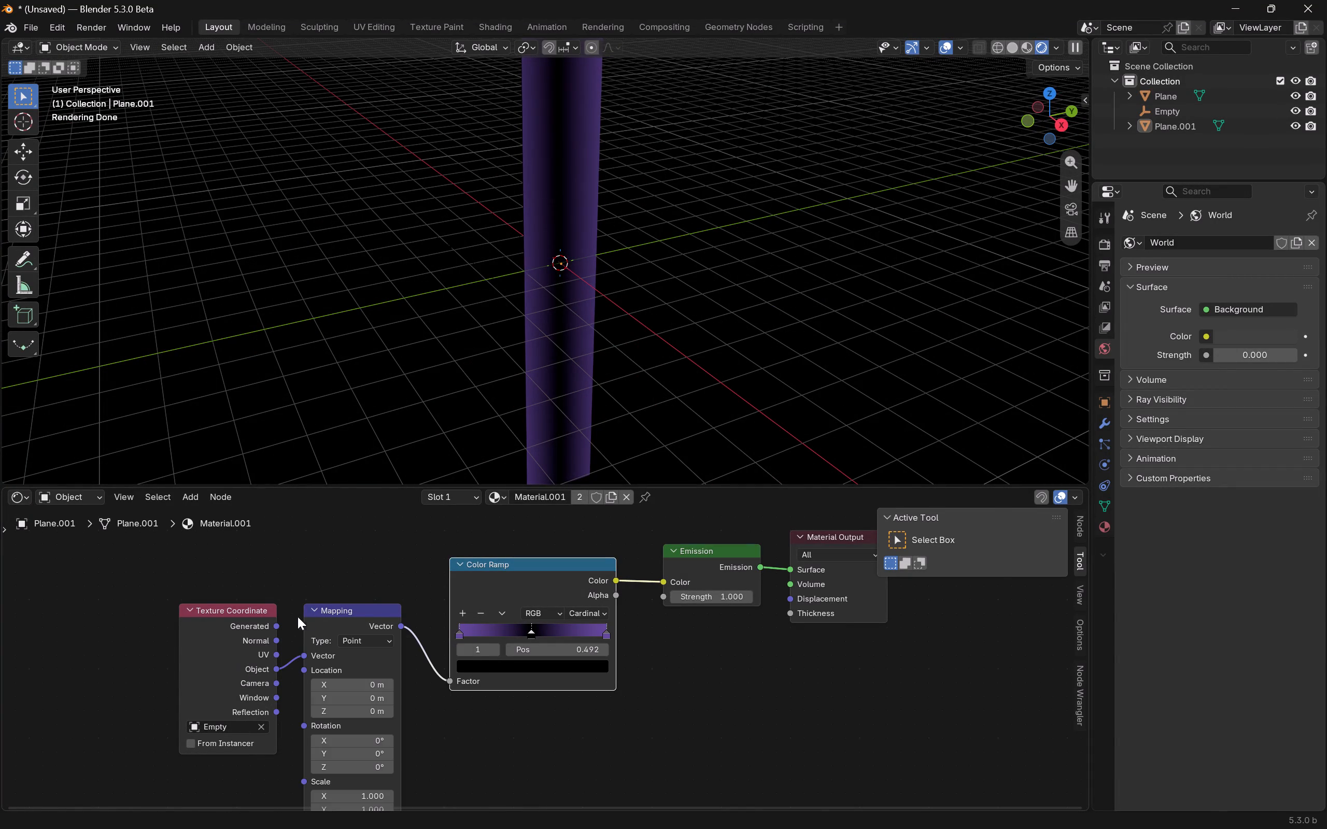
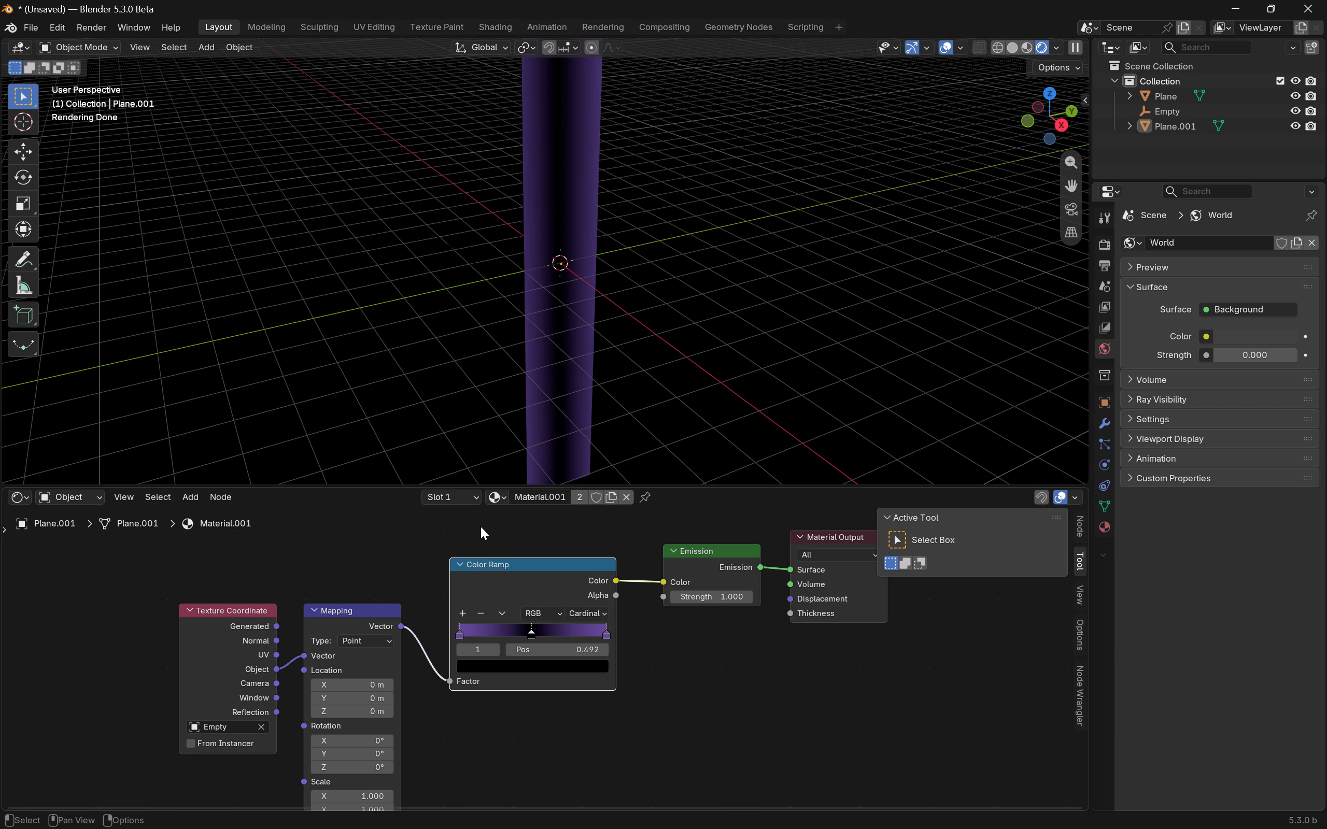
Hide the floor grid in the 3D viewport overlays.
scroll(713, 296, "down", 2)
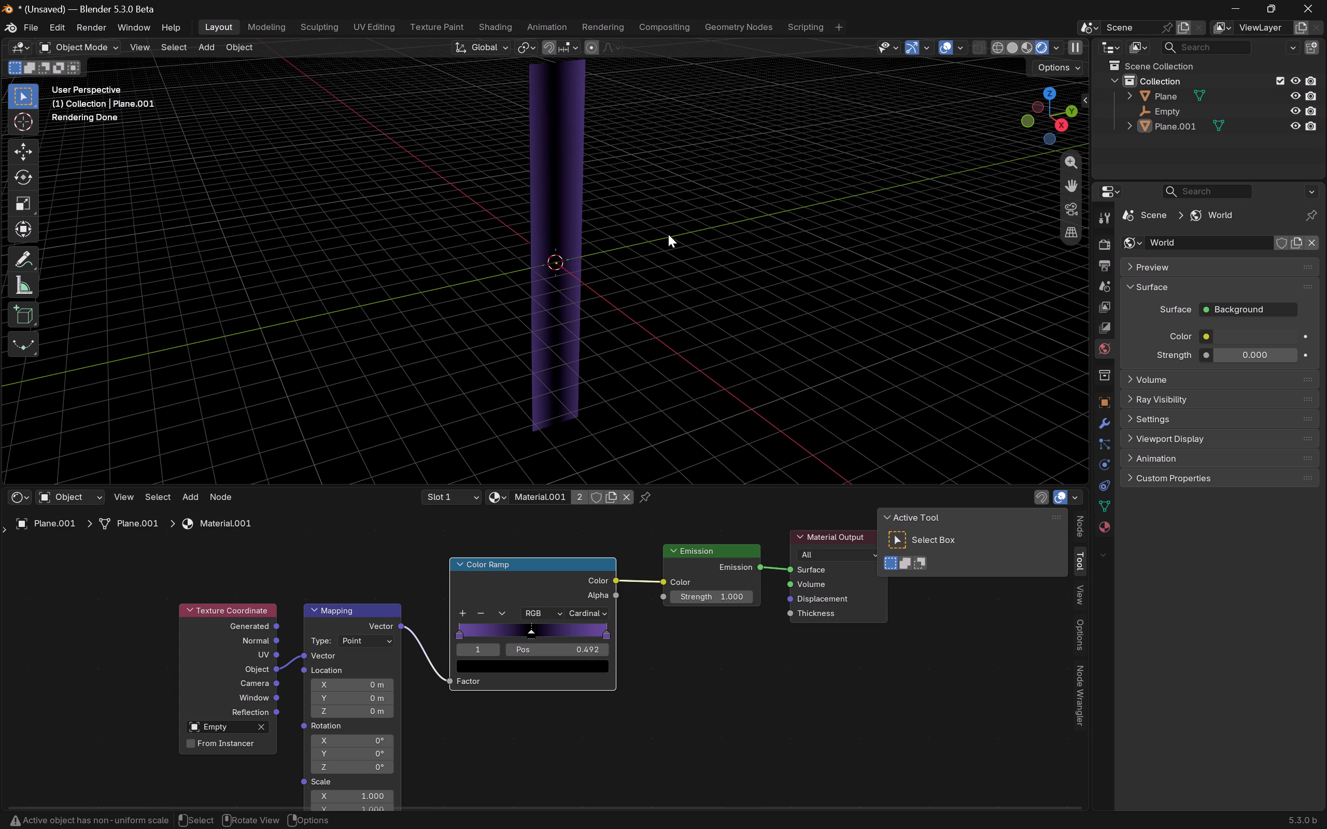
left_click(652, 244)
scroll(647, 244, "down", 3)
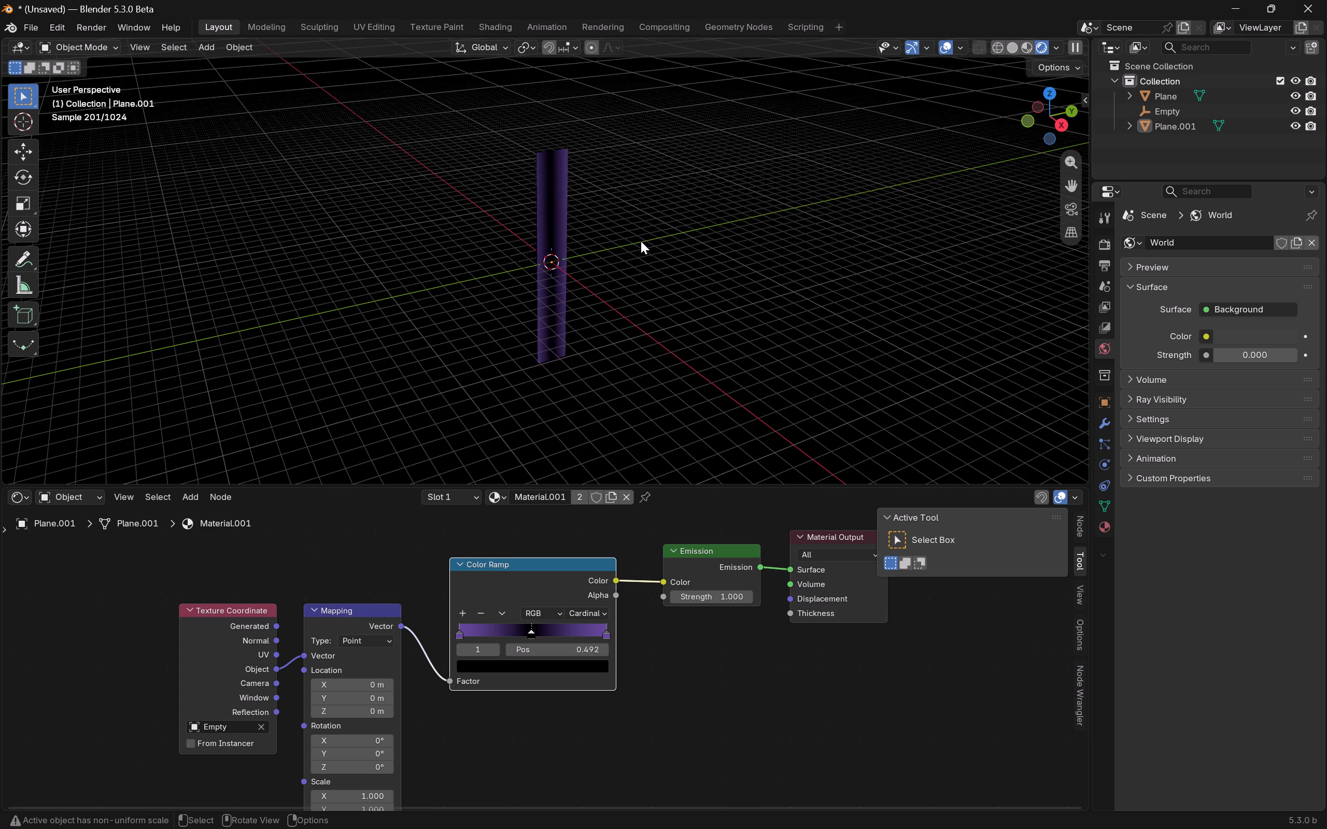
scroll(641, 241, "down", 2)
middle_click_drag(635, 240, 611, 214)
scroll(626, 236, "up", 1)
left_click(958, 49)
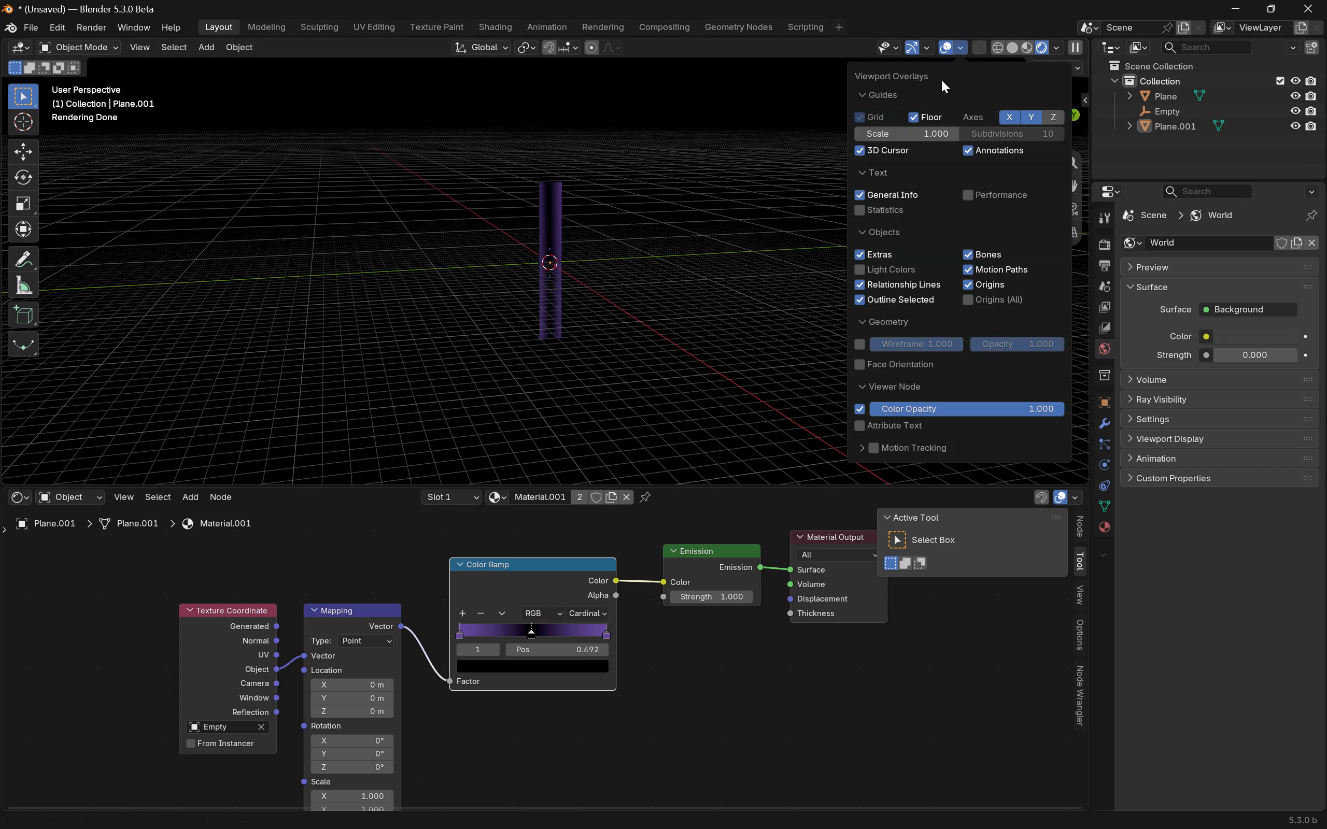
left_click(916, 115)
left_click(778, 224)
Compare the panel with the firecracker artwork on the storyboard frames of Diwali Campaign - Storyboard 2 in Illustrator.
scroll(590, 356, "up", 7)
middle_click_drag(548, 311, 511, 300)
scroll(545, 309, "up", 1)
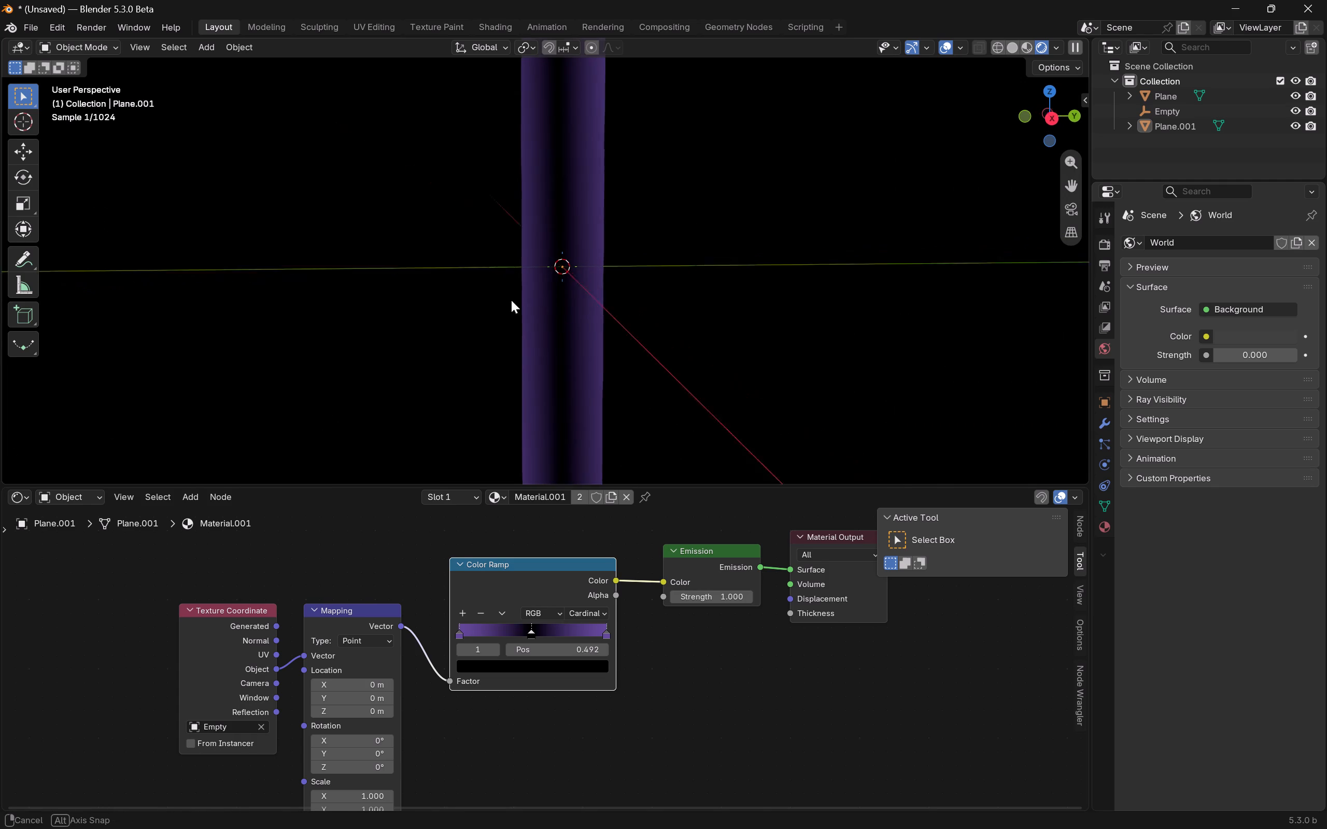
middle_click_drag(511, 300, 530, 299)
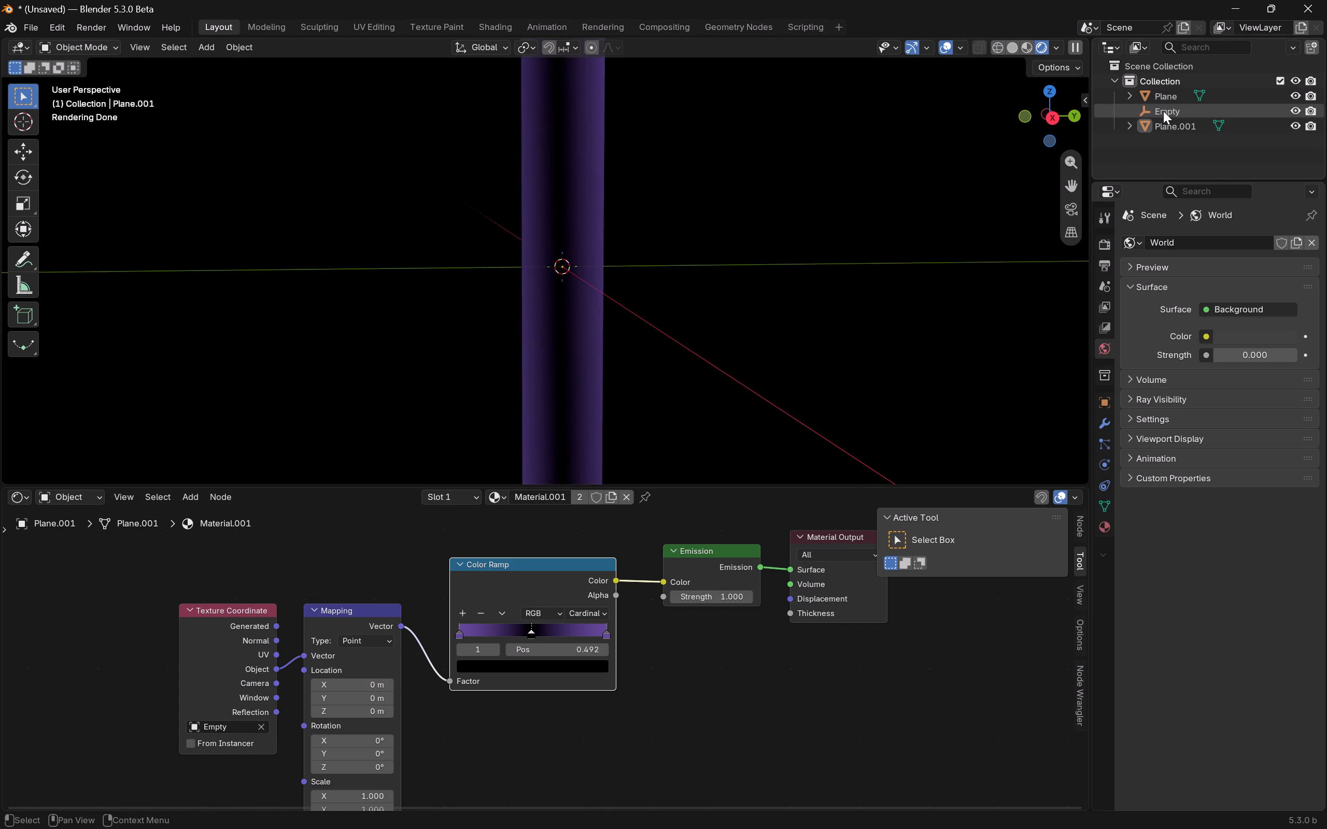
key("alt+Tab")
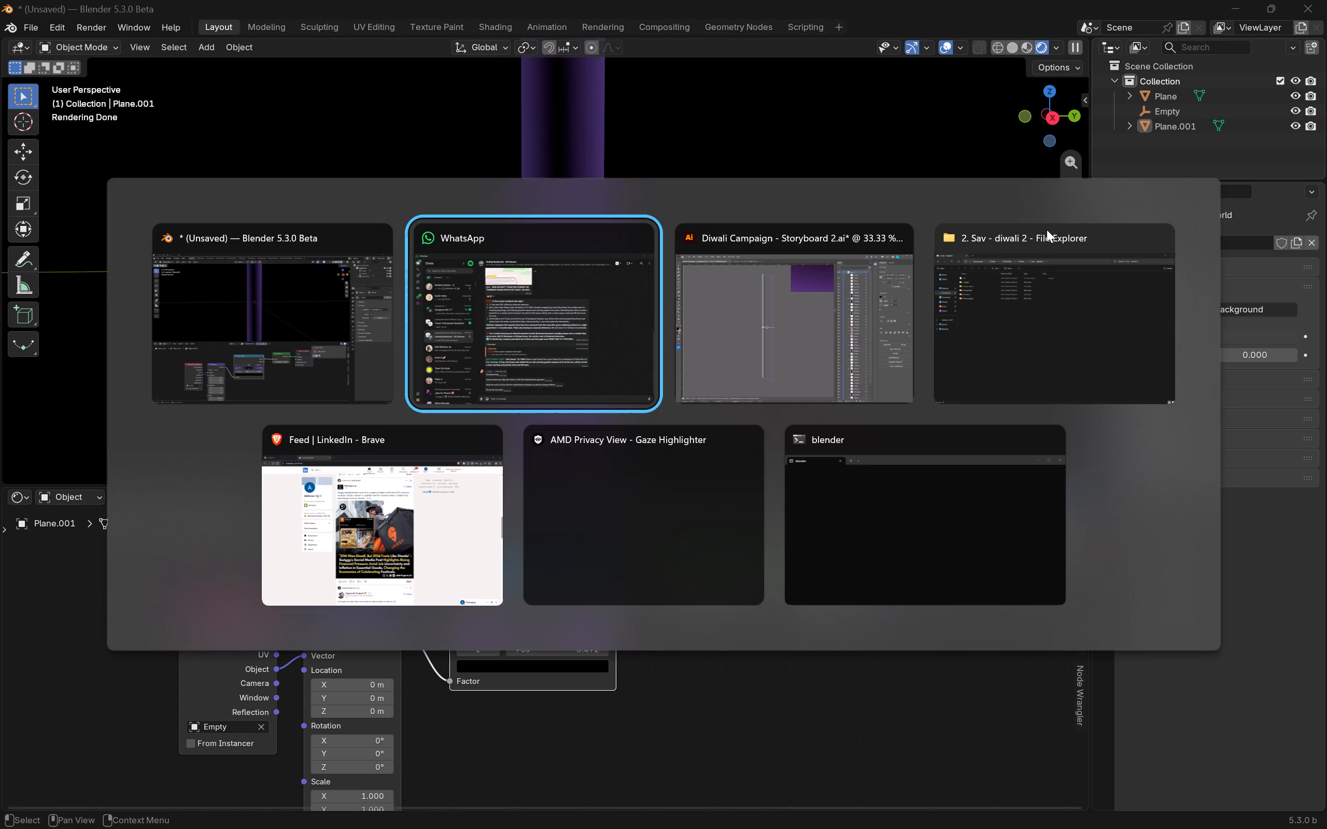
key("alt+Tab")
scroll(624, 287, "down", 5, "ctrl")
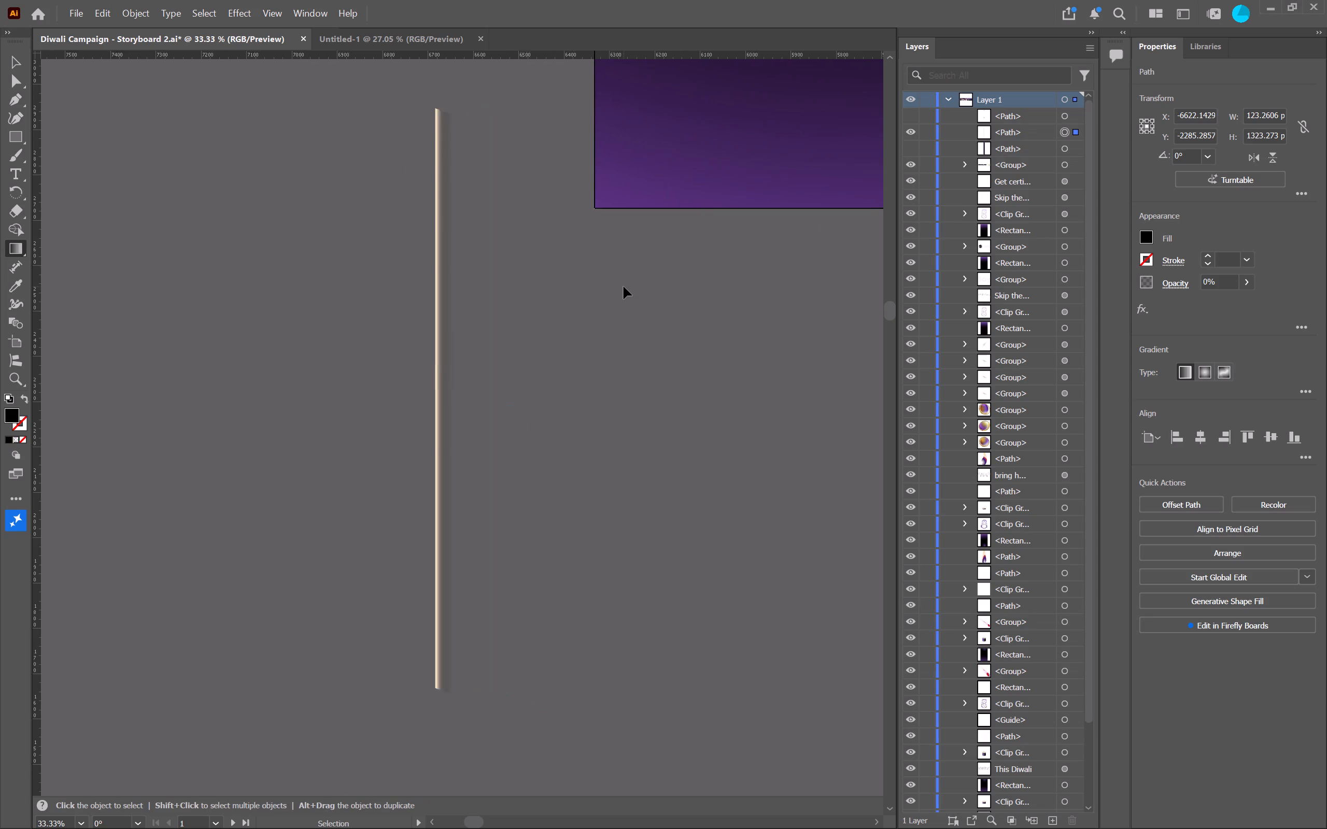
scroll(624, 287, "down", 1, "ctrl")
scroll(624, 287, "down", 6, "alt")
middle_click_drag(648, 298, 462, 363)
scroll(529, 341, "up", 5, "alt")
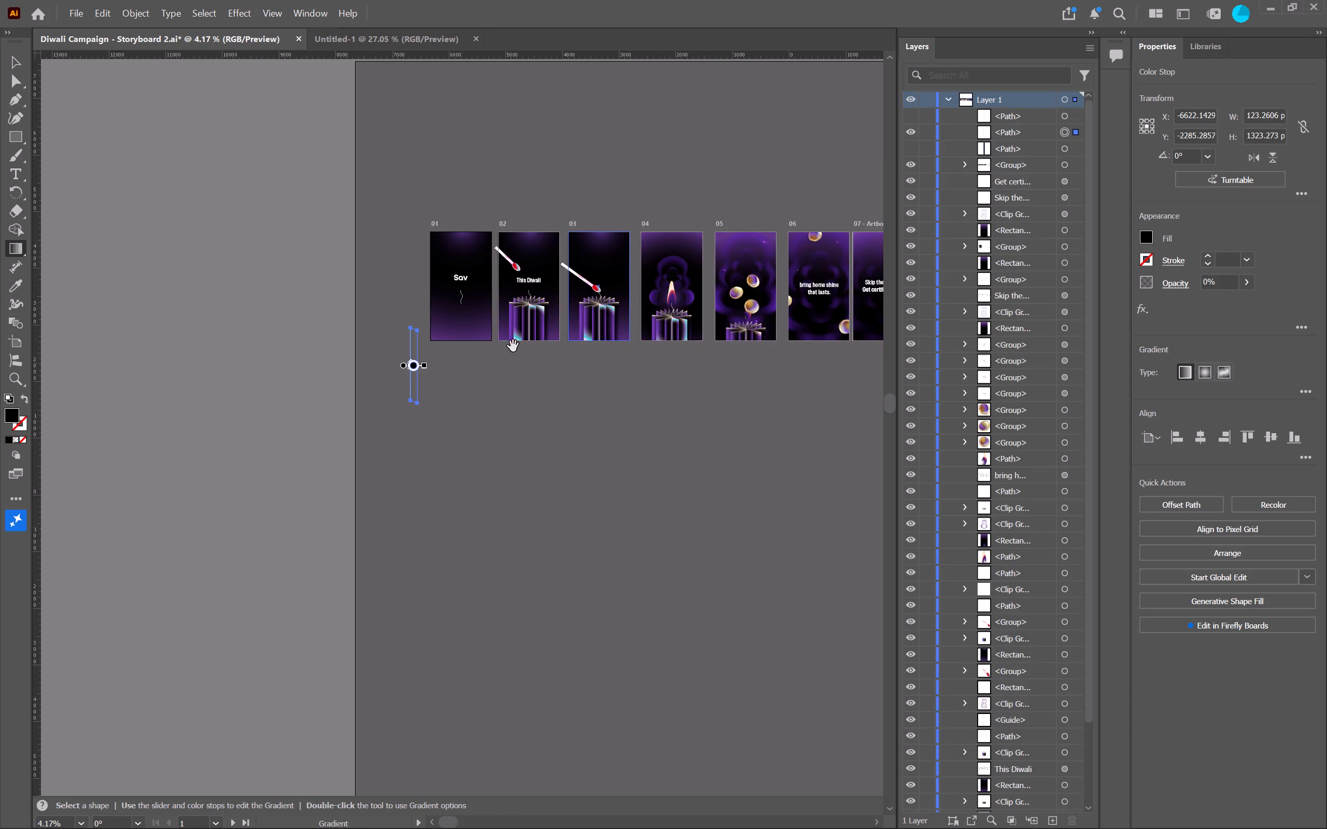
scroll(518, 341, "up", 1, "ctrl")
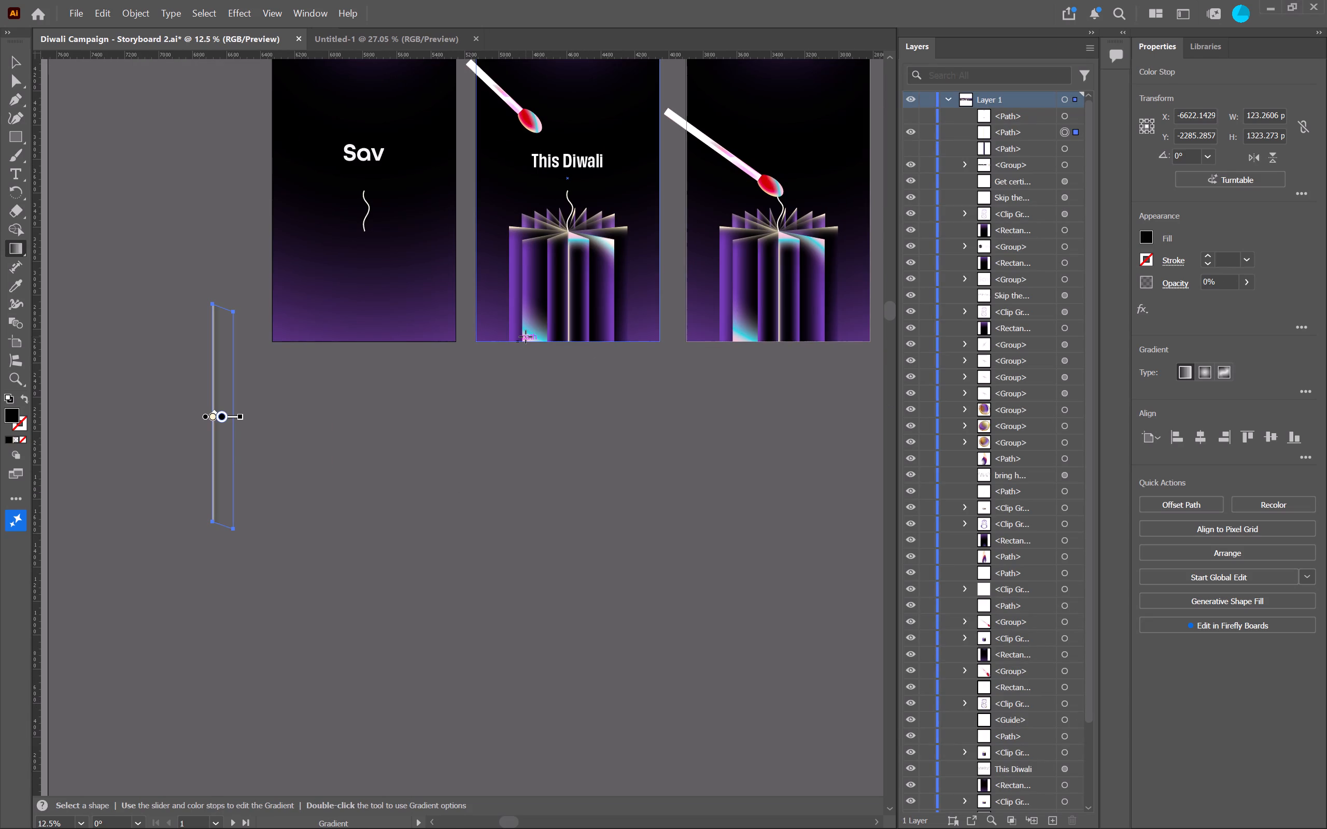
key("alt+Tab")
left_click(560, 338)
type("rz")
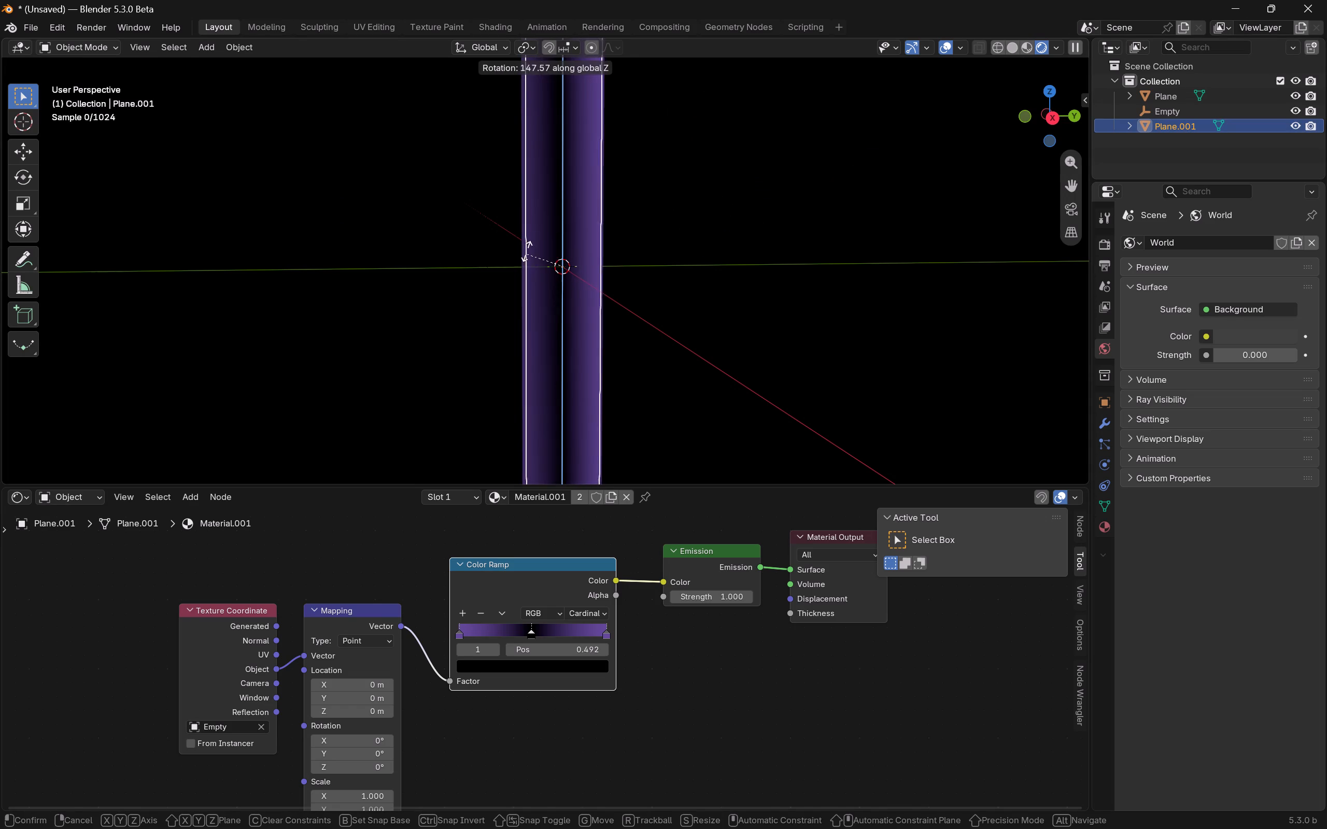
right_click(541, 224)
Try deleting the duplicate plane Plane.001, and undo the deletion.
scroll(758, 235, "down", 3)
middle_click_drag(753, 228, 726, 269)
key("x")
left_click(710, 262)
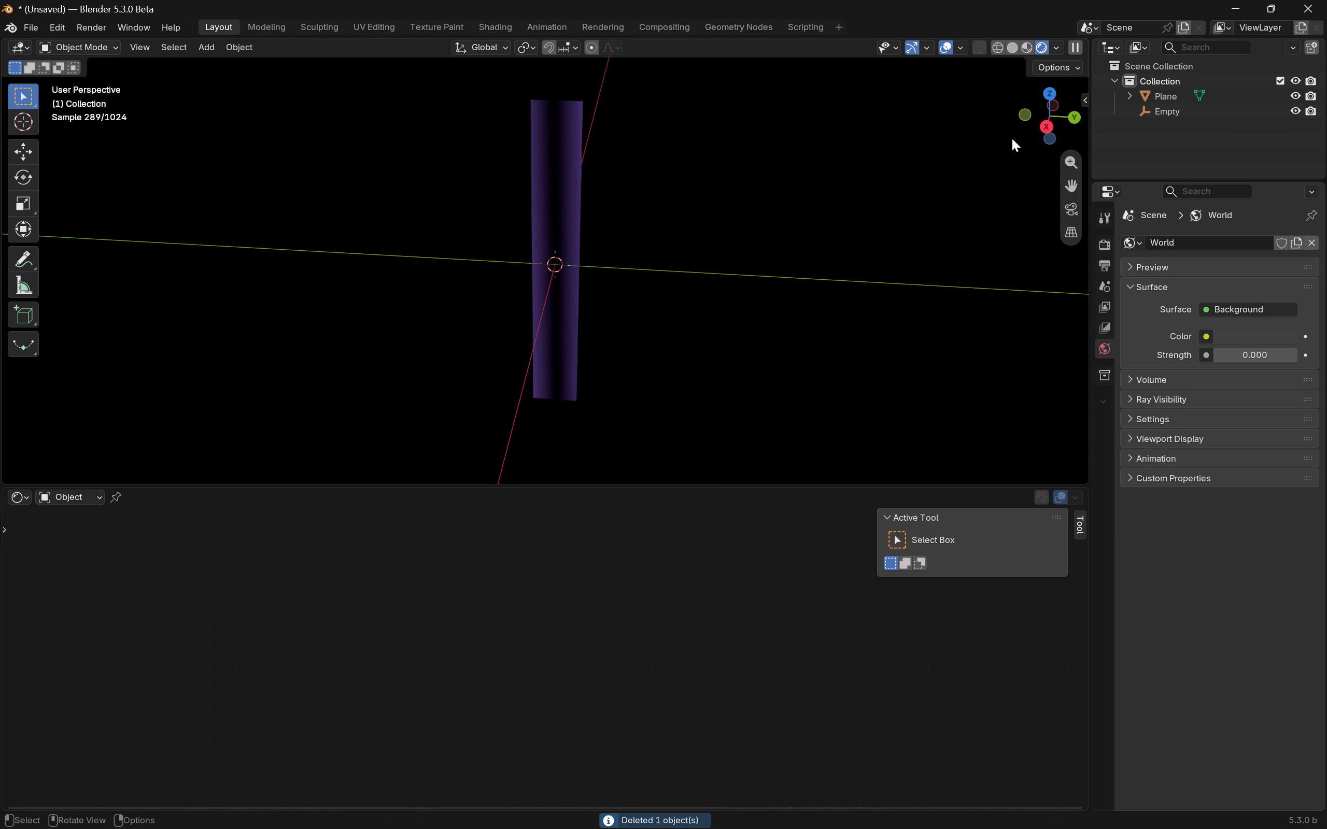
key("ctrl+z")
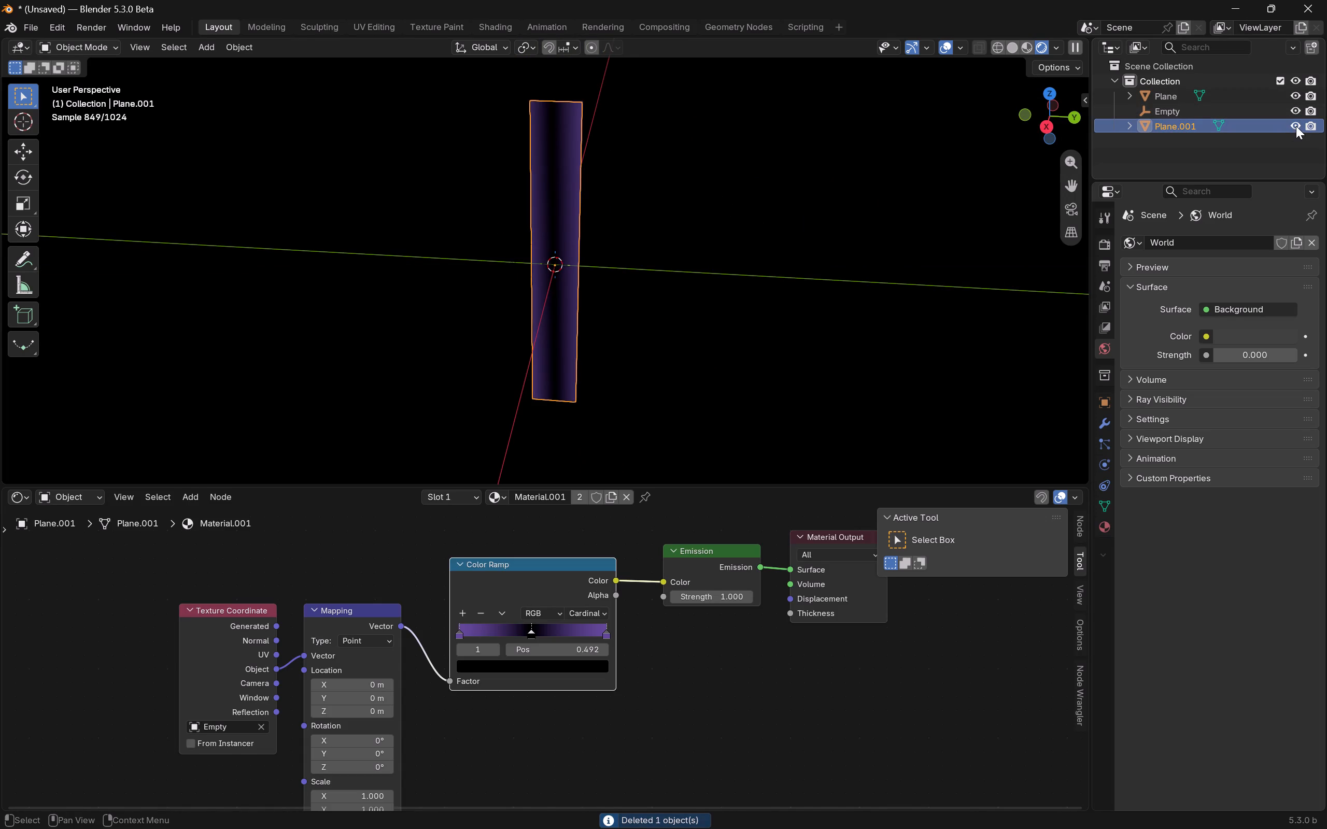
Hide the duplicate plane Plane.001 in the viewport.
left_click(1301, 126)
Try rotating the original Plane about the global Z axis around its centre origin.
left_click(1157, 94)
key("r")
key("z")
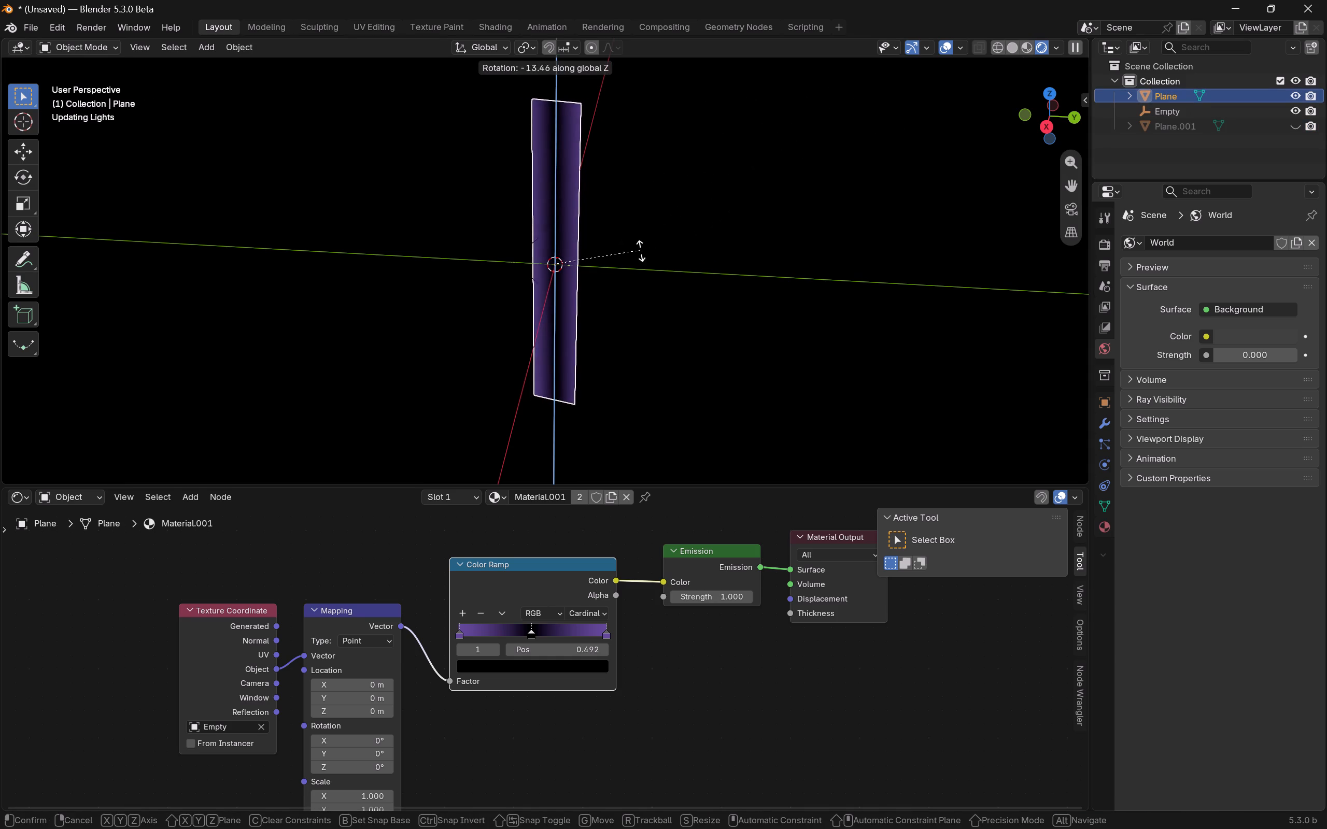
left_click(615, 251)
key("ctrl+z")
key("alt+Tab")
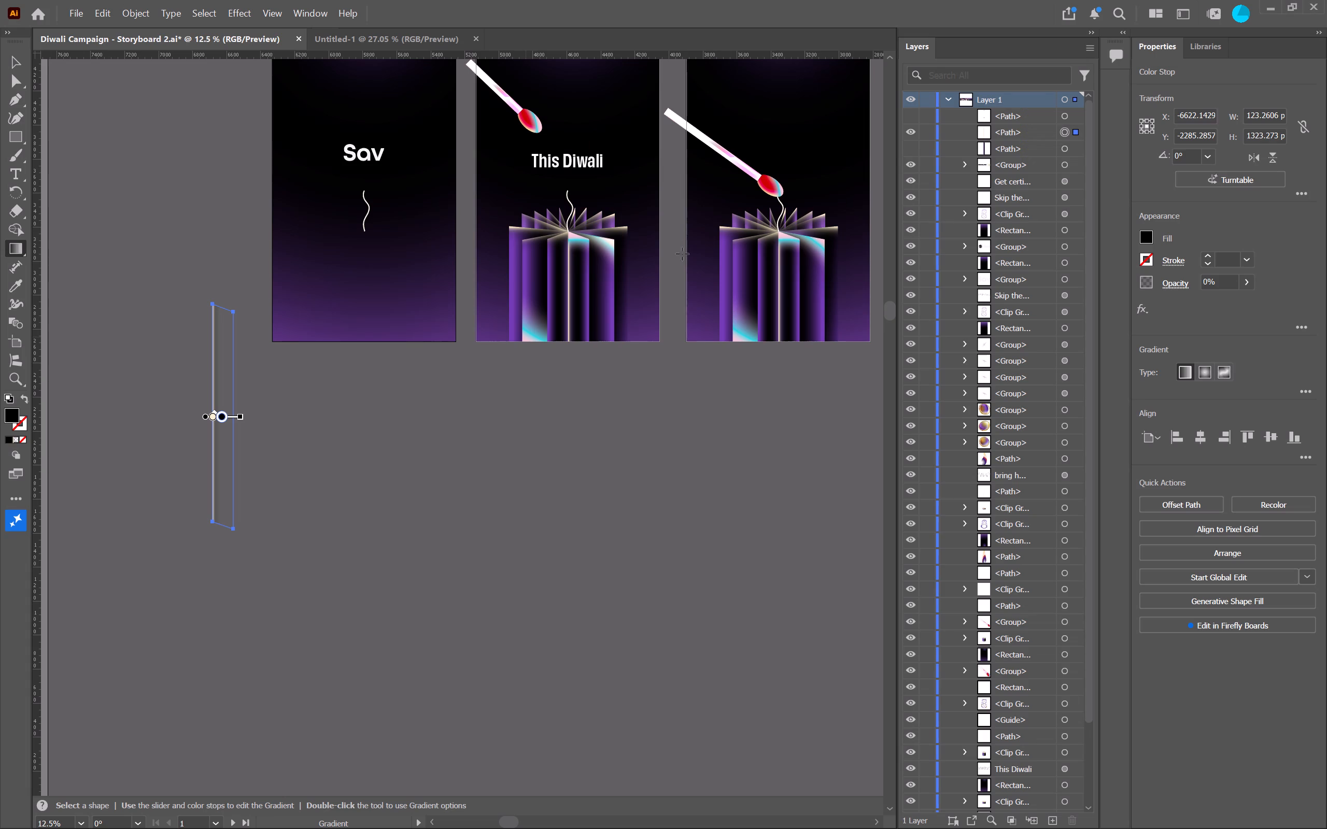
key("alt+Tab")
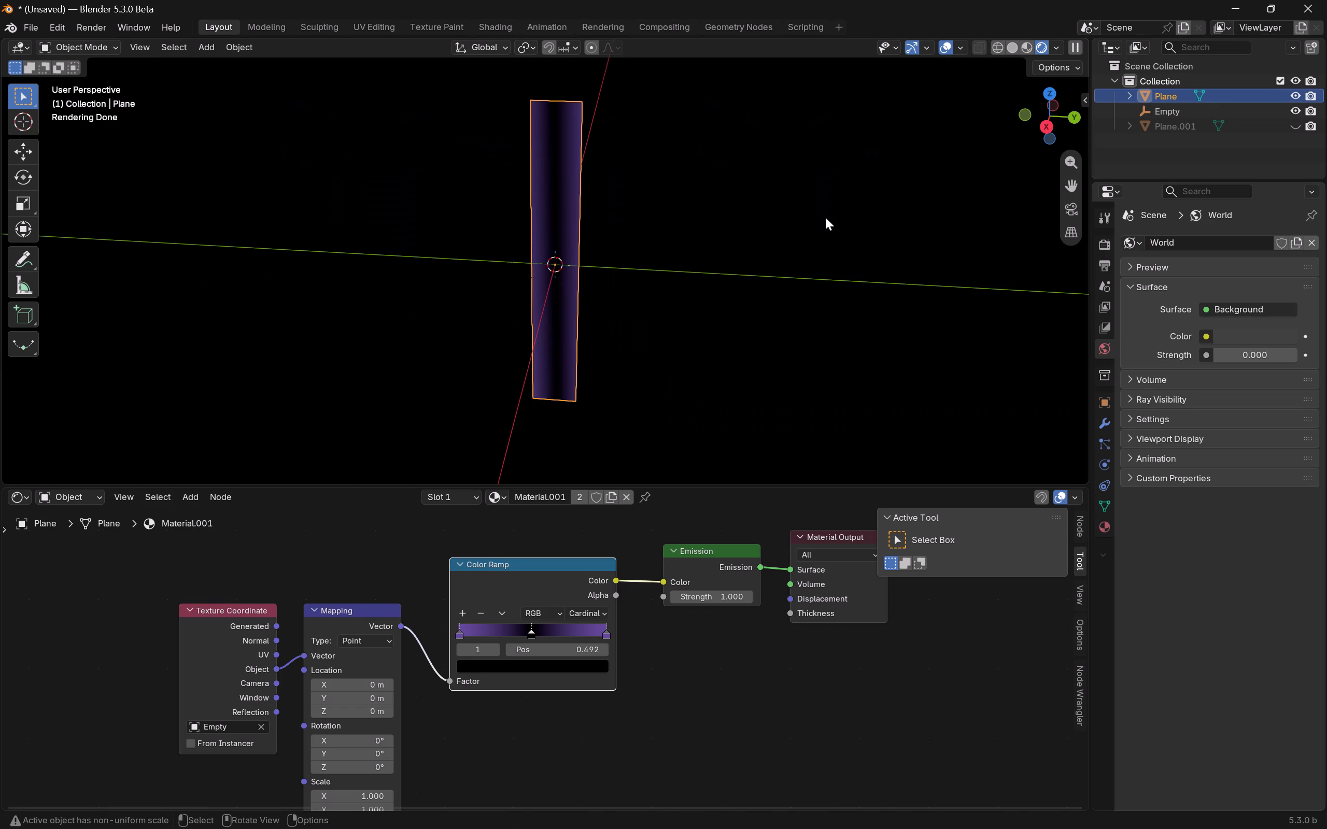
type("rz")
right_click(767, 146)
In Edit Mode, move the Plane's whole mesh about 1 m along global Y so its long side edge meets the origin.
left_click(1049, 87)
scroll(713, 227, "up", 1)
middle_click_drag(702, 223, 653, 167)
scroll(648, 165, "up", 4)
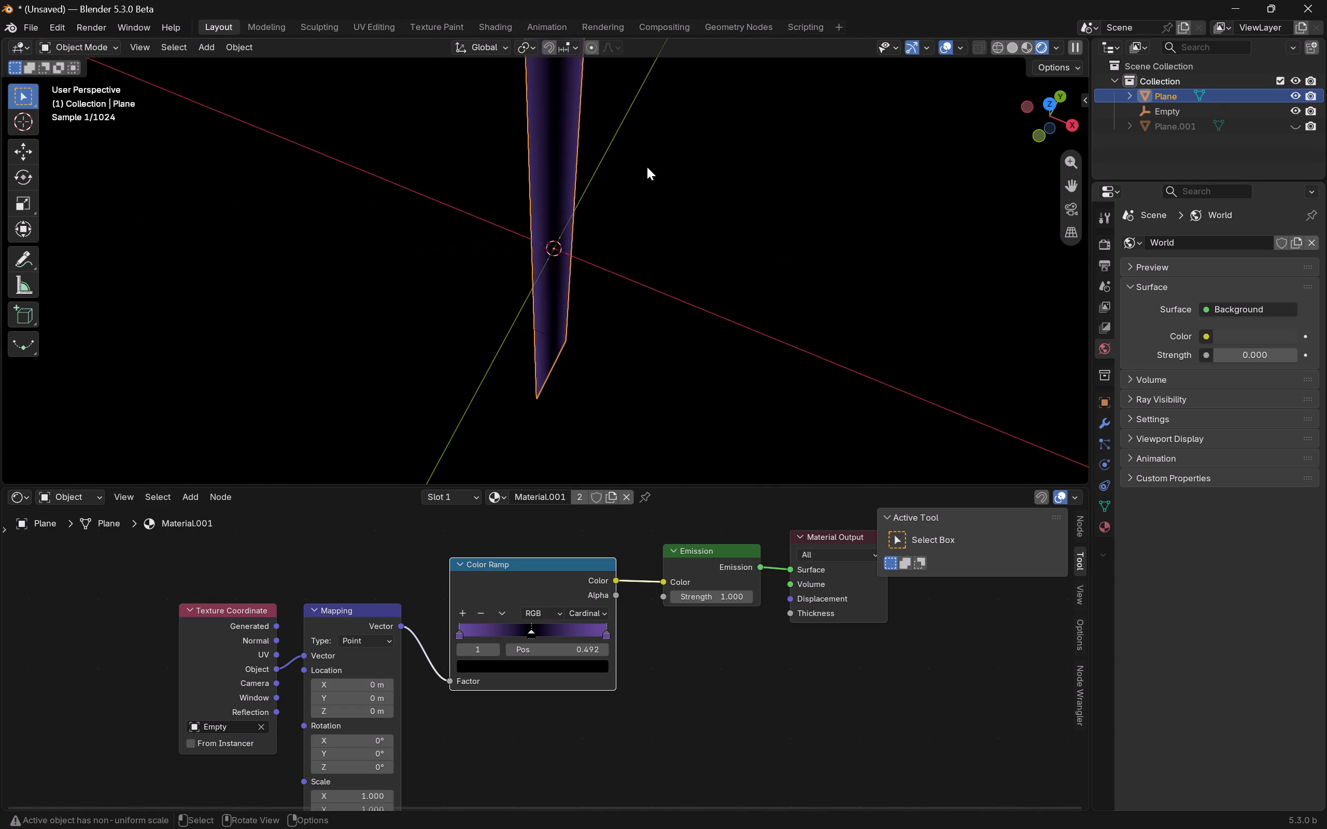
middle_click_drag(632, 184, 577, 160)
left_click(1068, 131)
key("Tab")
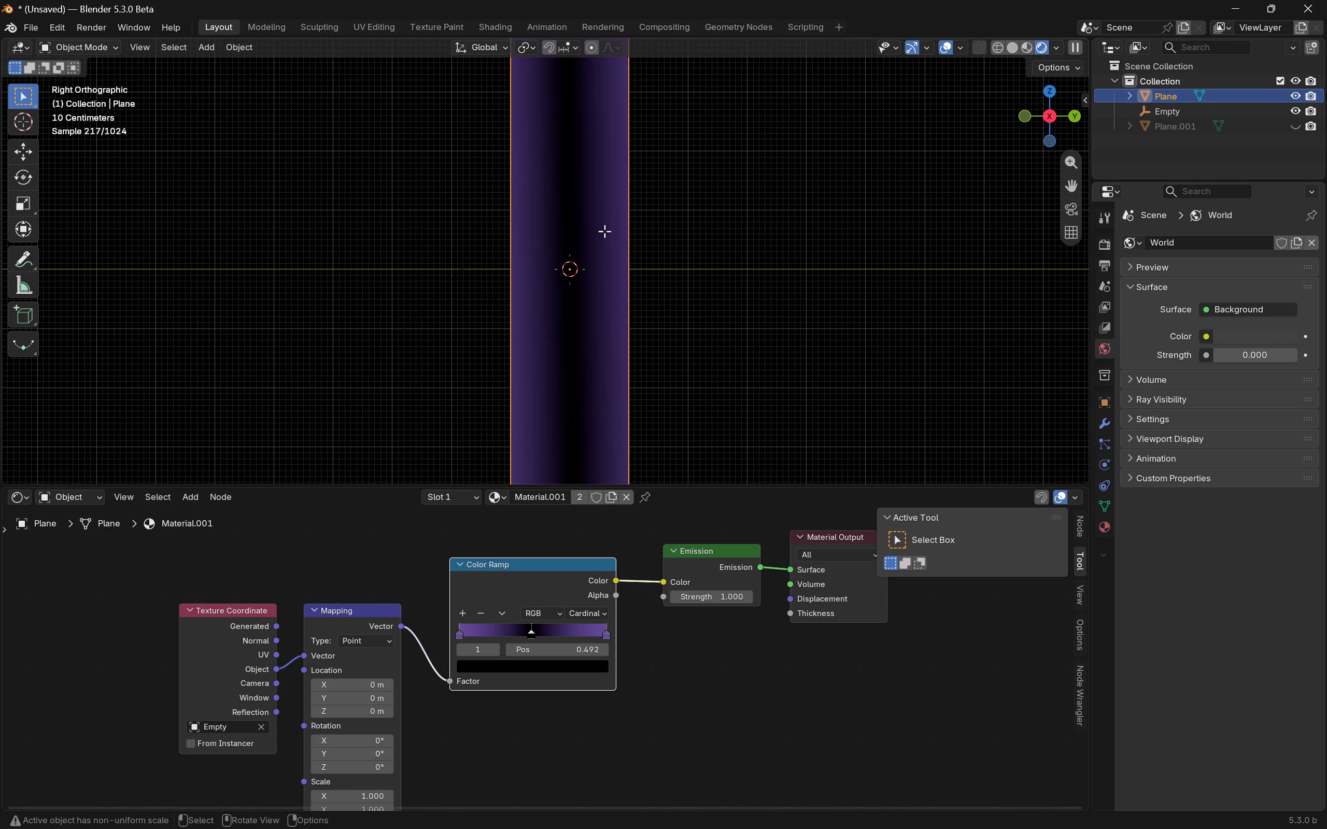
type("gx")
key("y")
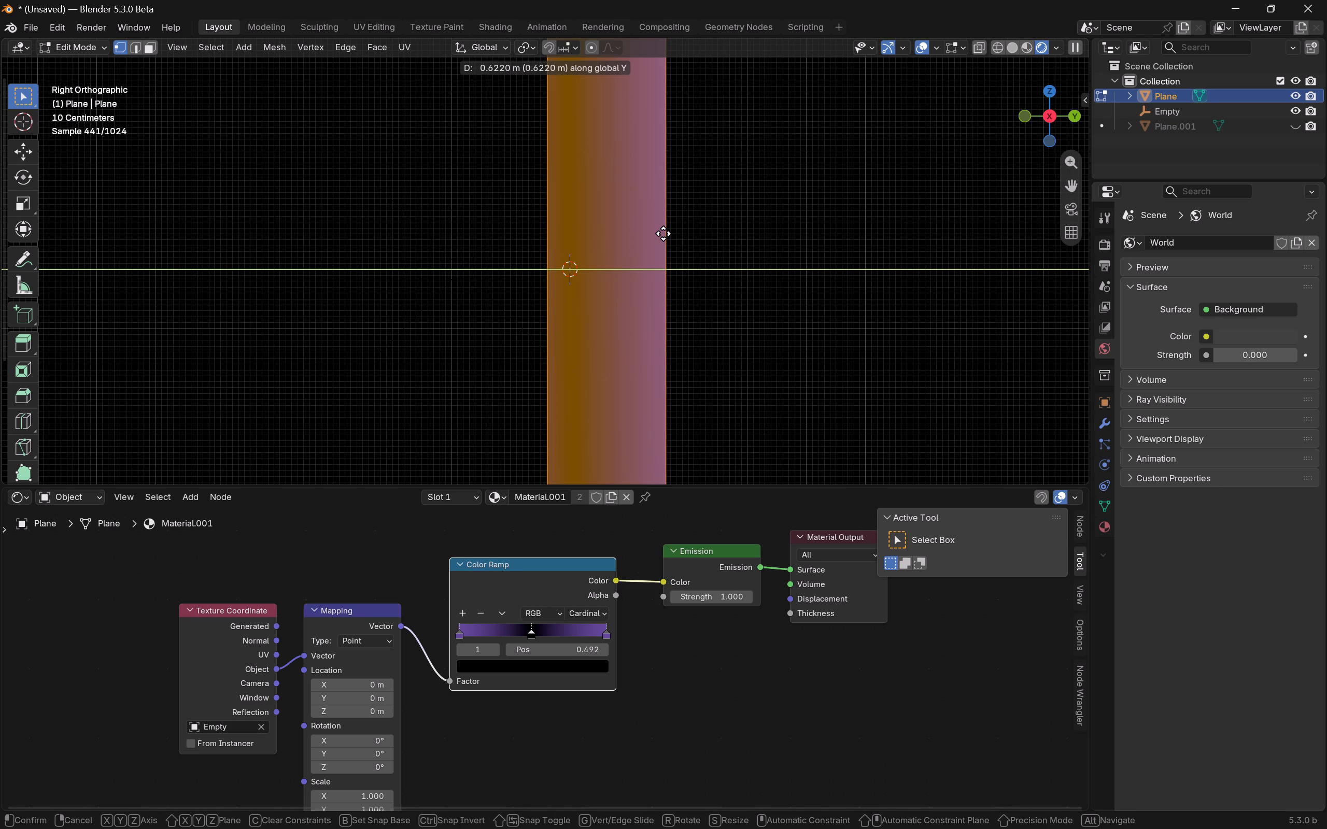
left_click(891, 252, "shift")
key("Tab")
Scale the Empty down slightly along global Y to adjust the gradient on the shifted plane.
middle_click_drag(737, 264, 732, 313)
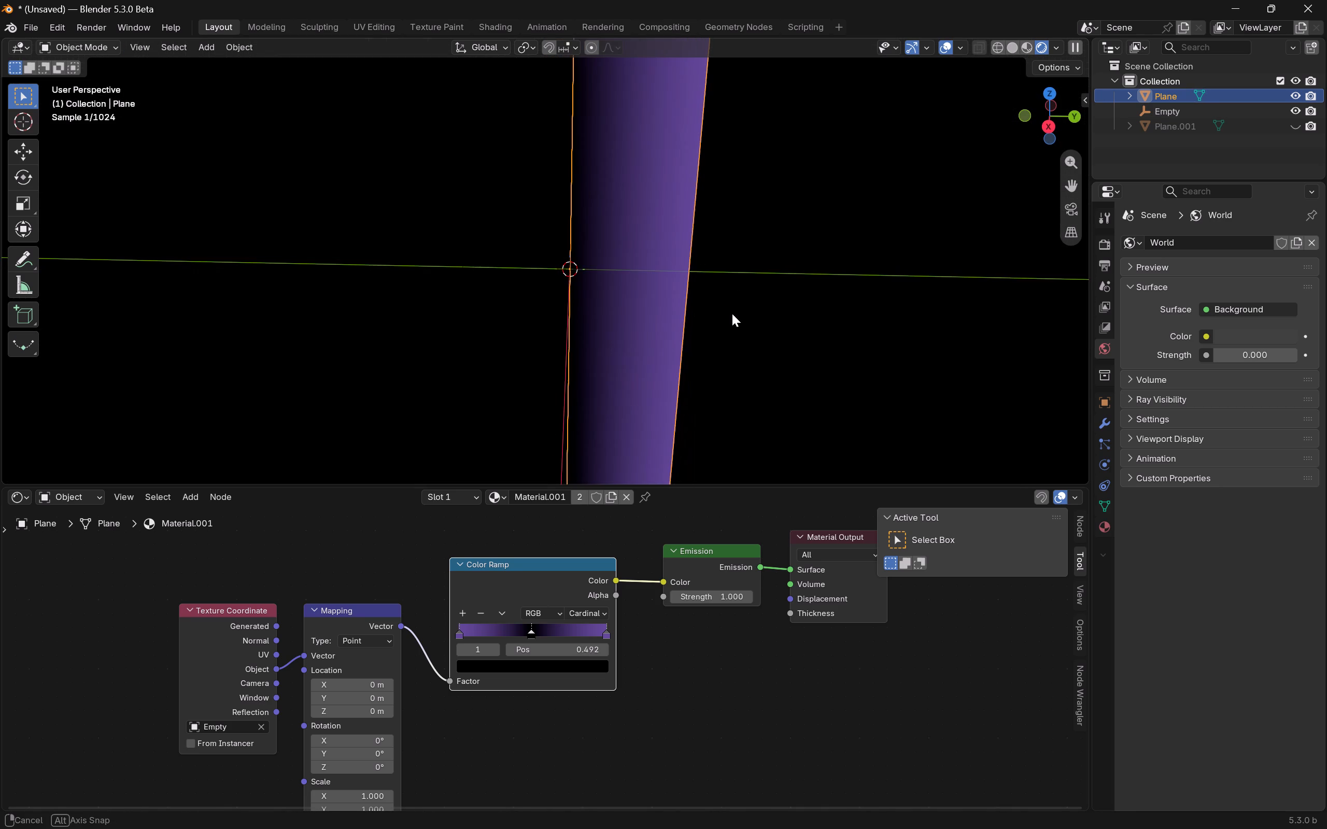
middle_click_drag(732, 313, 732, 314)
scroll(732, 314, "down", 5)
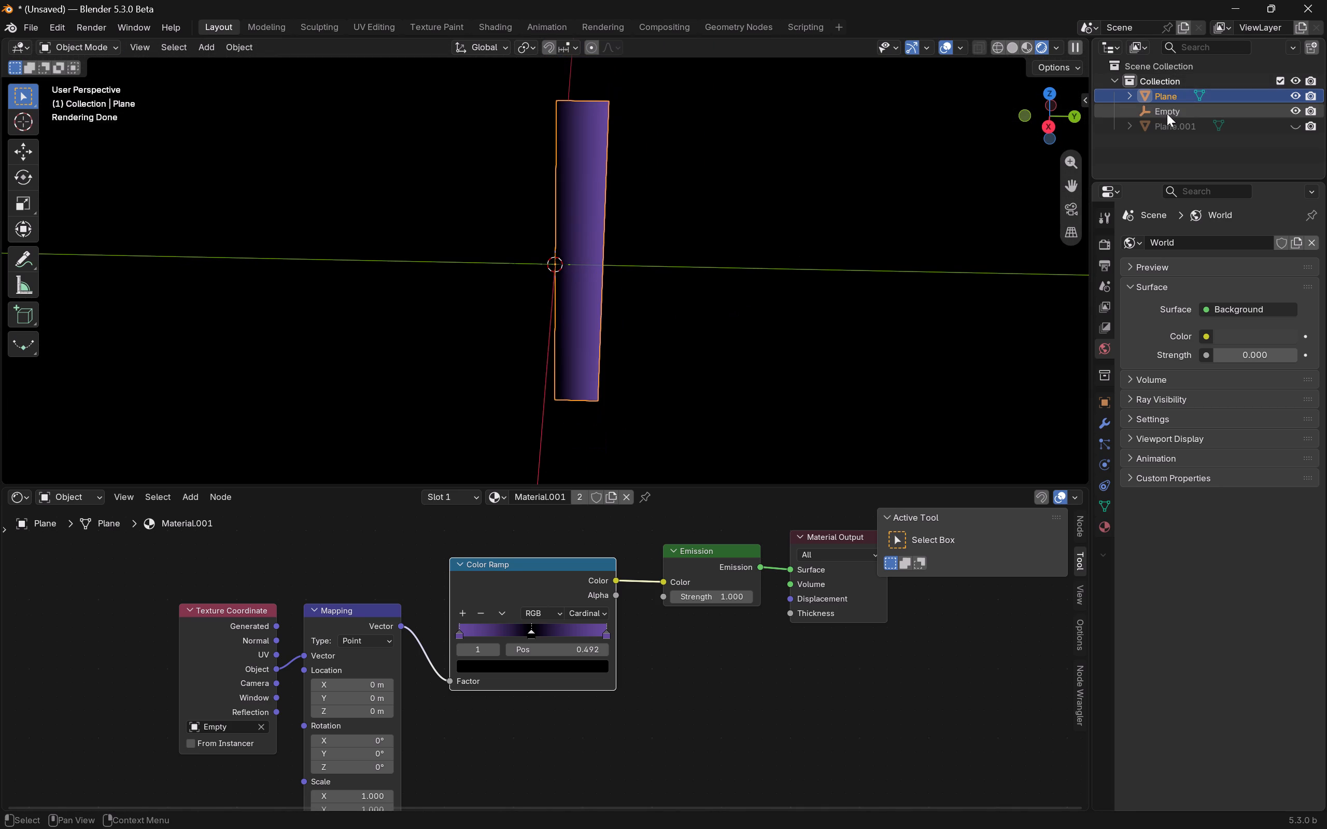
left_click(1167, 113)
type("sx")
key("y")
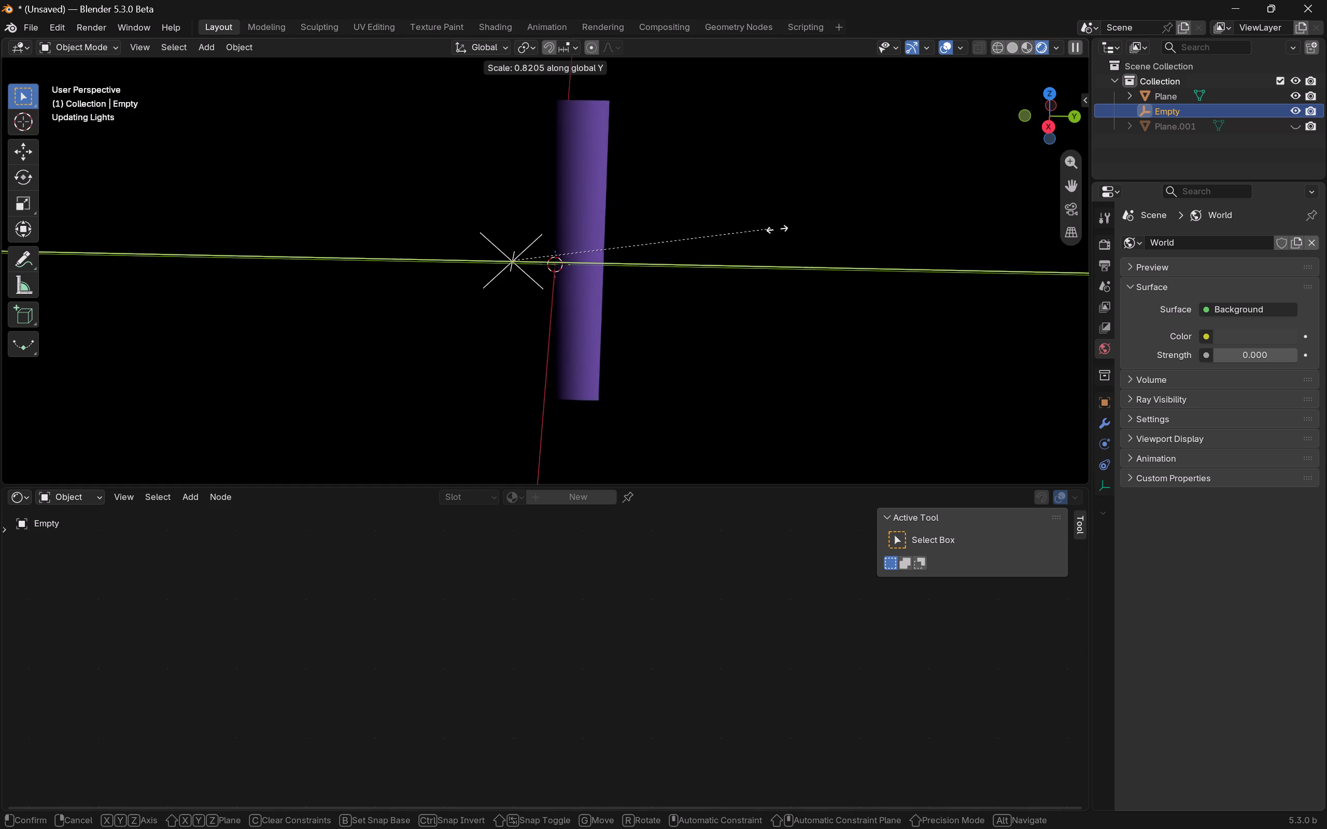
left_click(810, 231)
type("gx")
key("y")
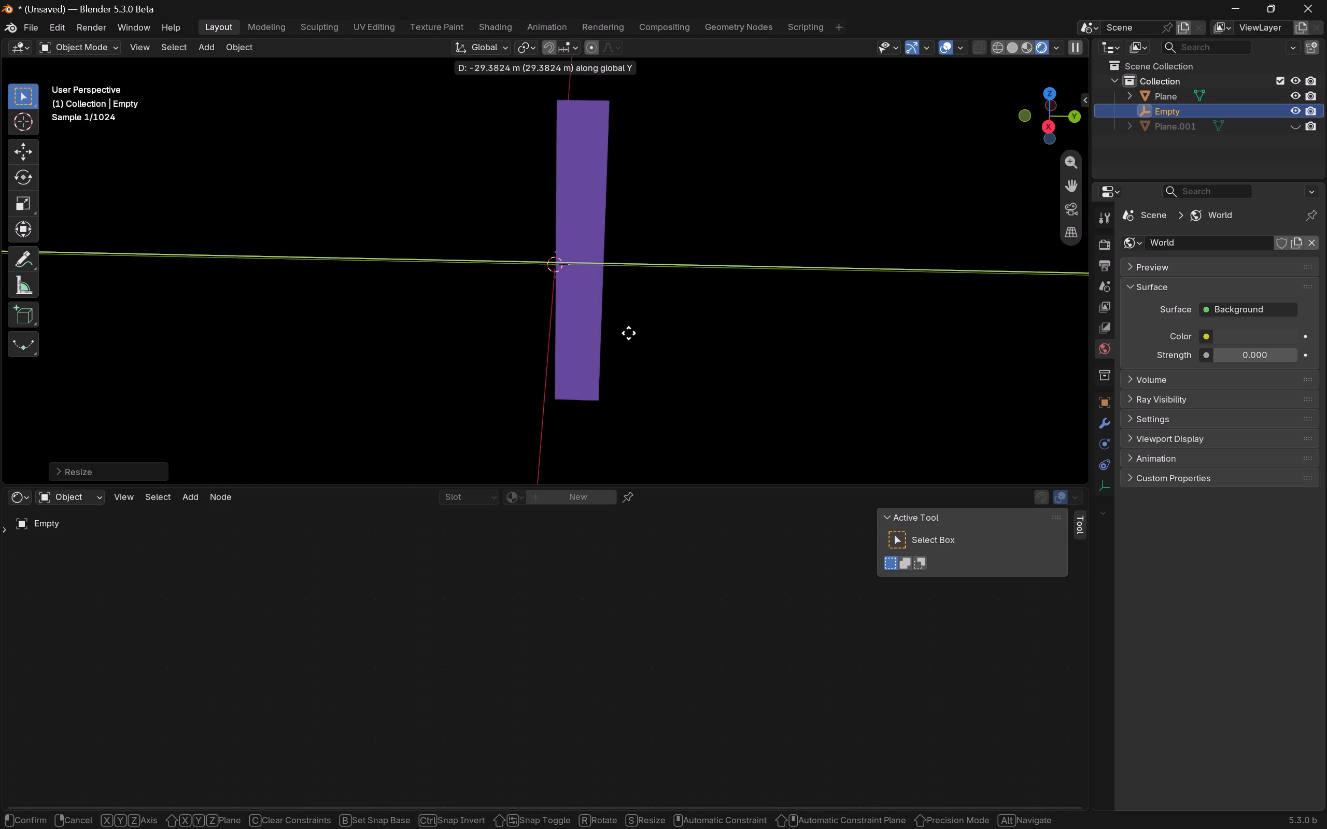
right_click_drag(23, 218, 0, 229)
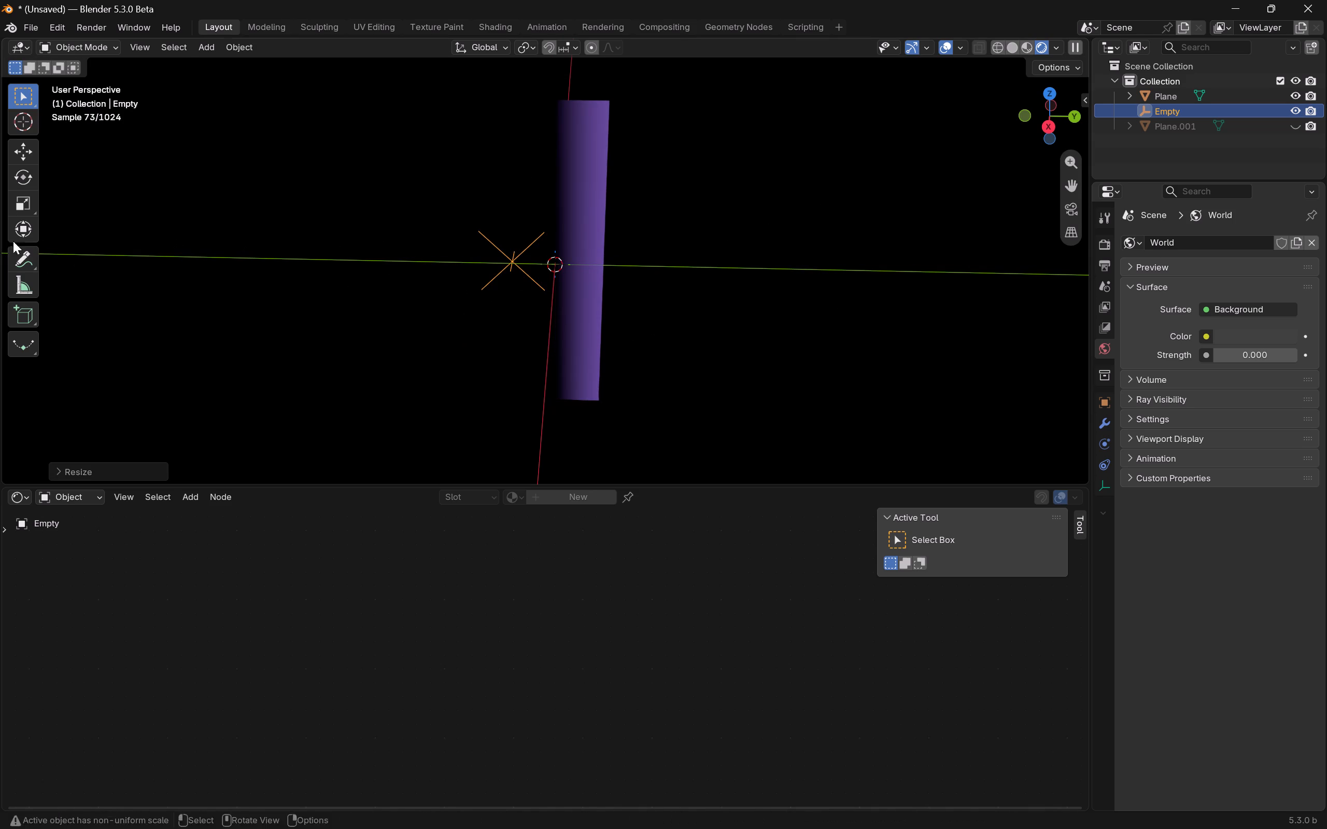
Fit the gradient to the shifted plane by moving the Empty about 0.8 m along global Y, enlarging it uniformly and fine-tuning its Y position.
type("gxy")
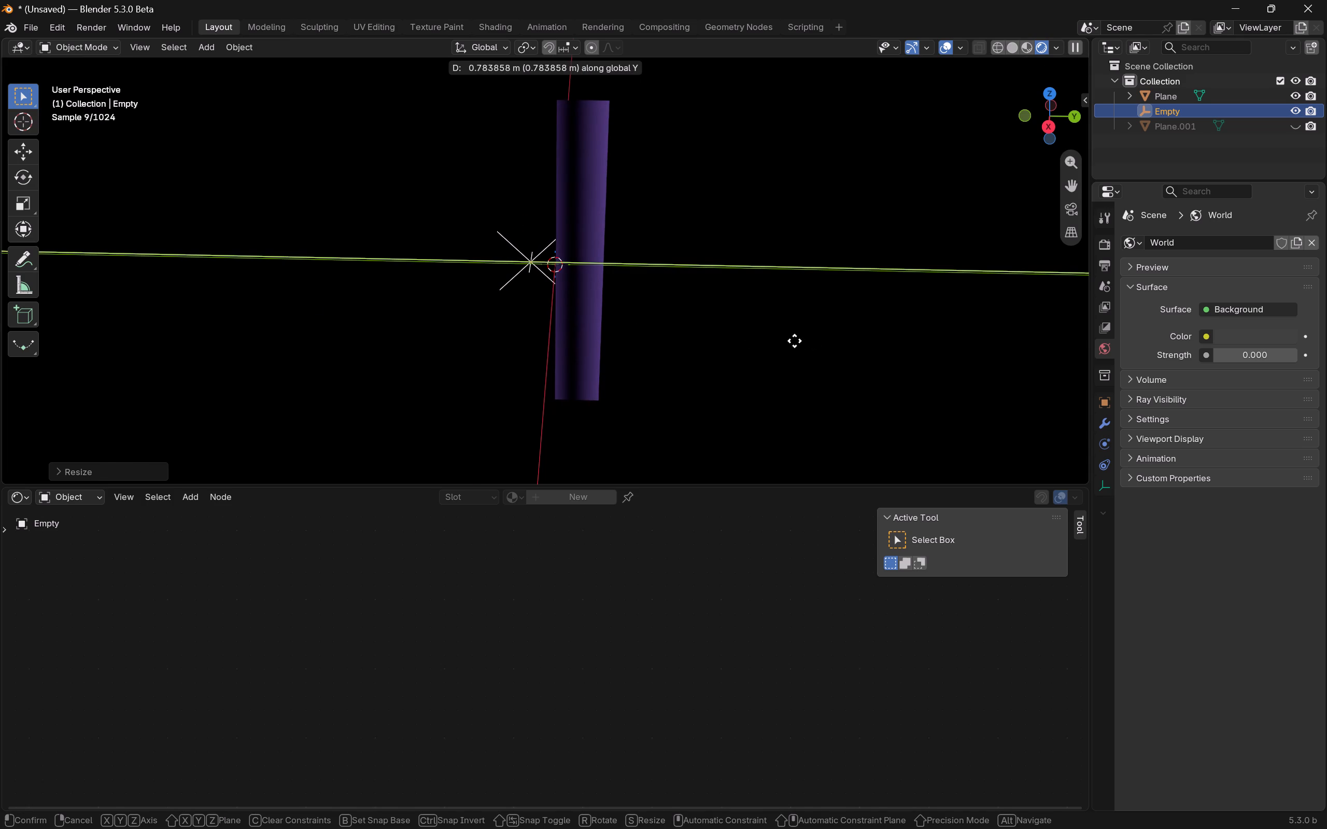
left_click(787, 337, "shift")
key("s")
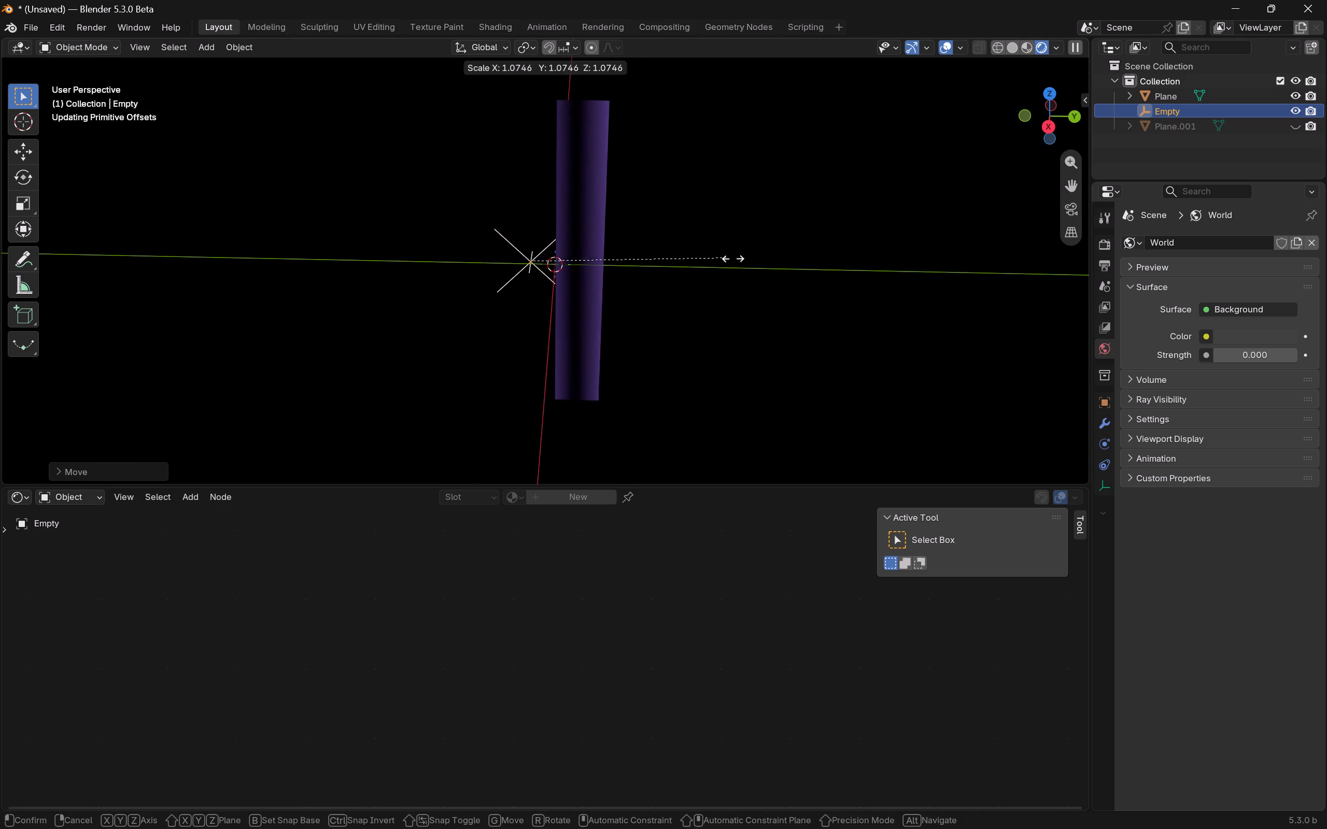
left_click(841, 265, "shift")
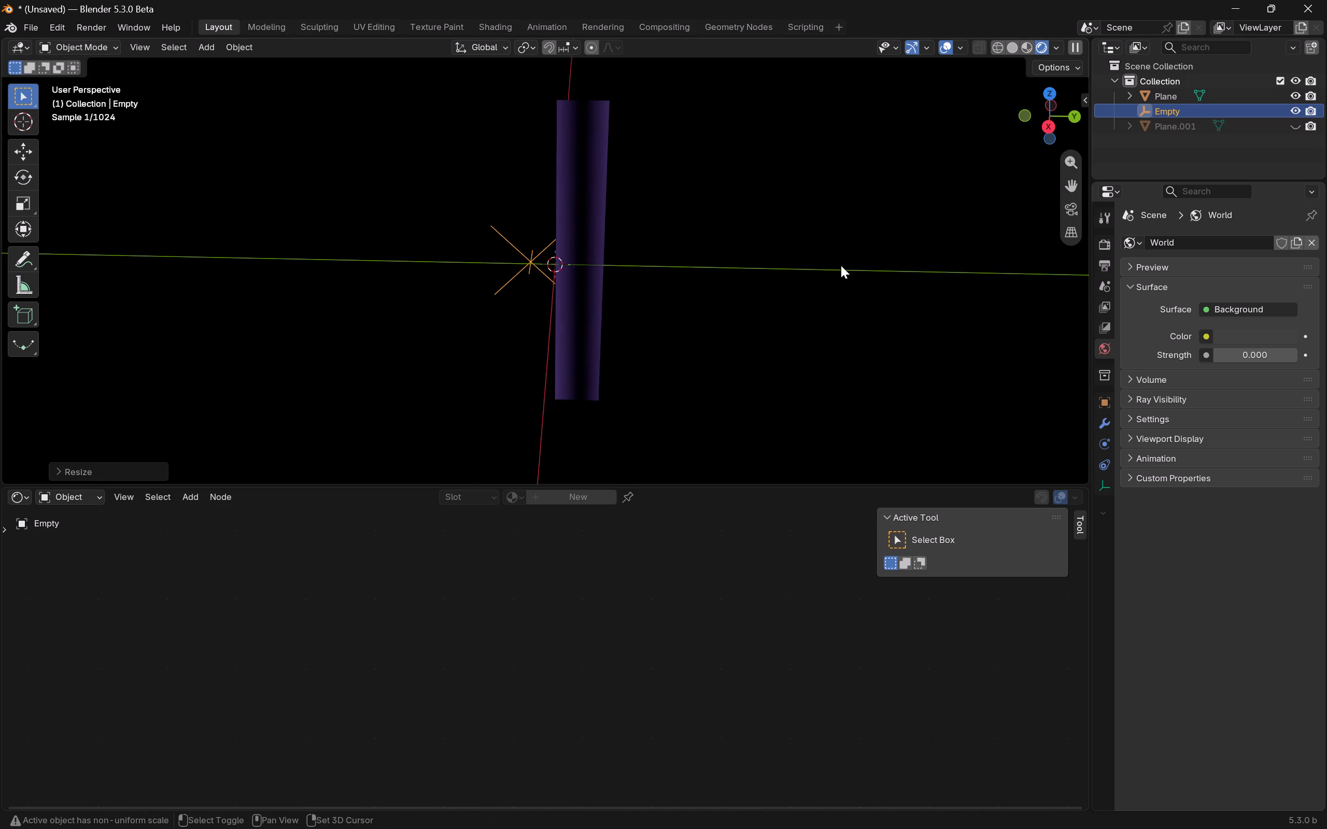
type("gx")
key("y")
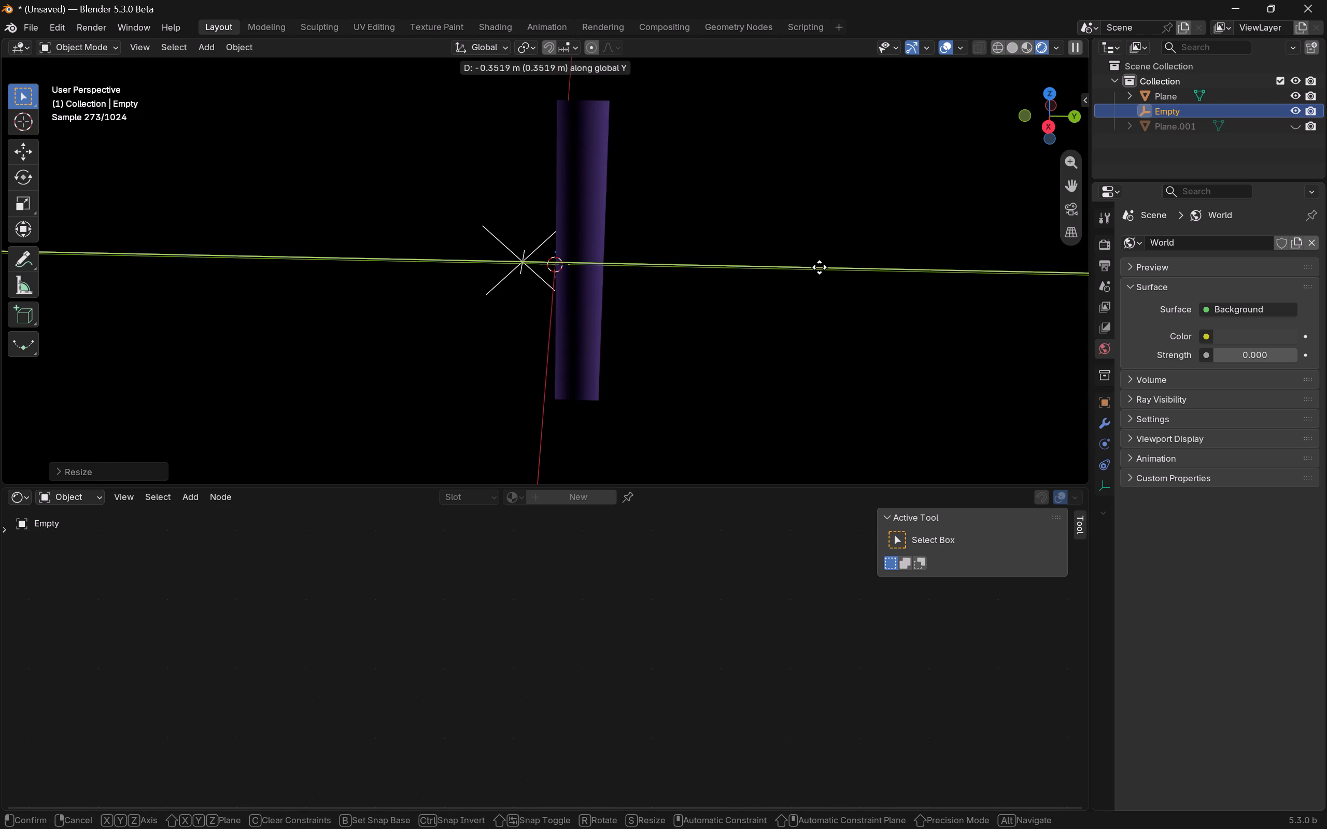
left_click(865, 271, "shift")
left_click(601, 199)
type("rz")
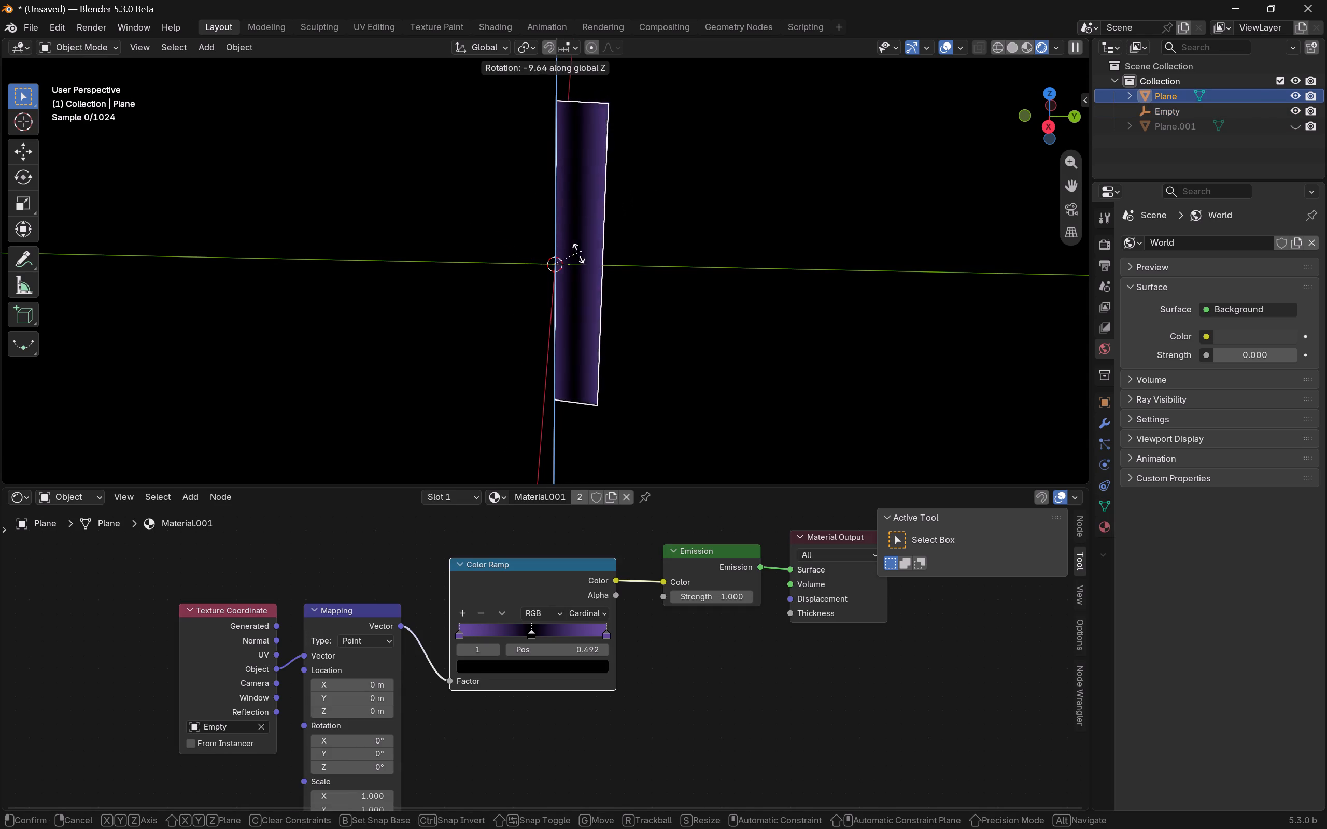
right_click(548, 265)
Switch to Illustrator to examine the firecracker panels on the storyboard frames.
key("alt+Tab")
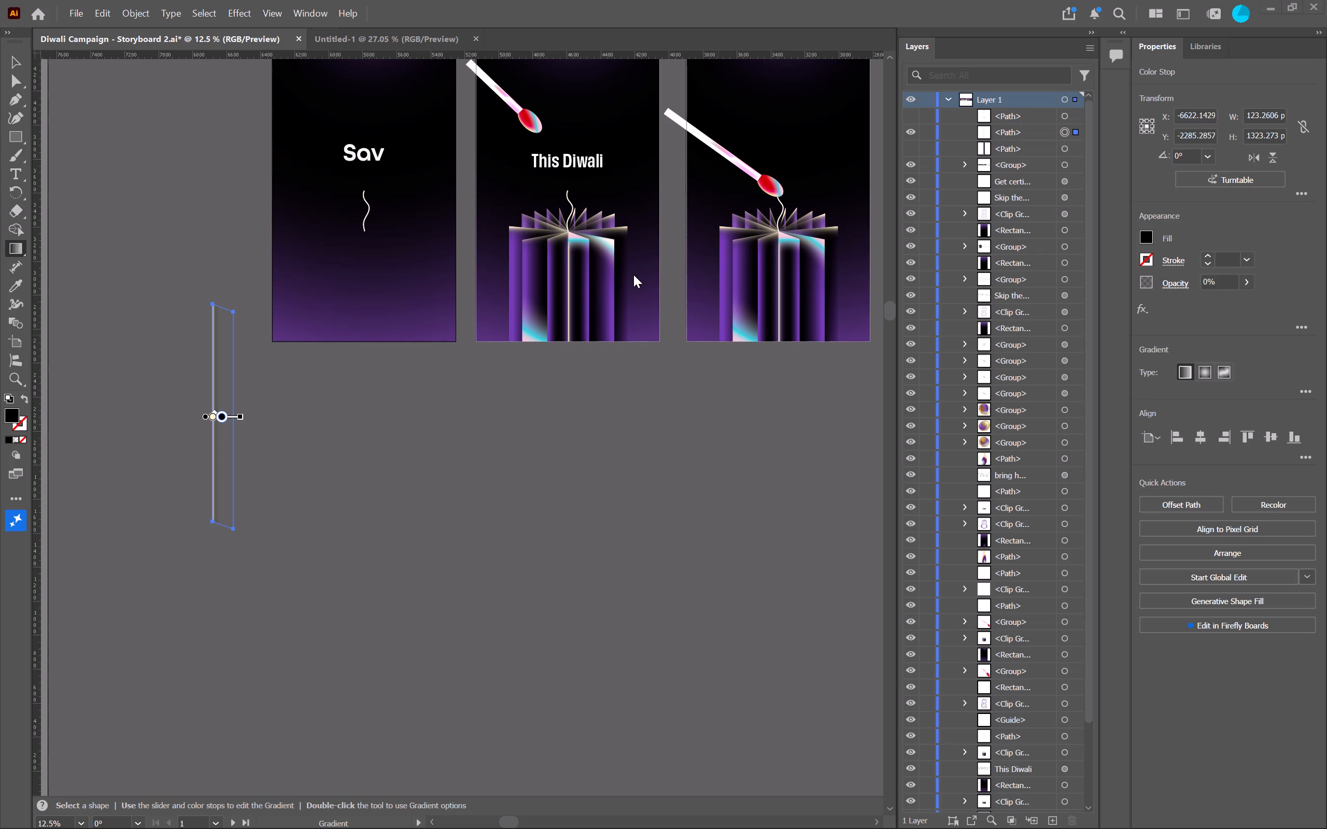
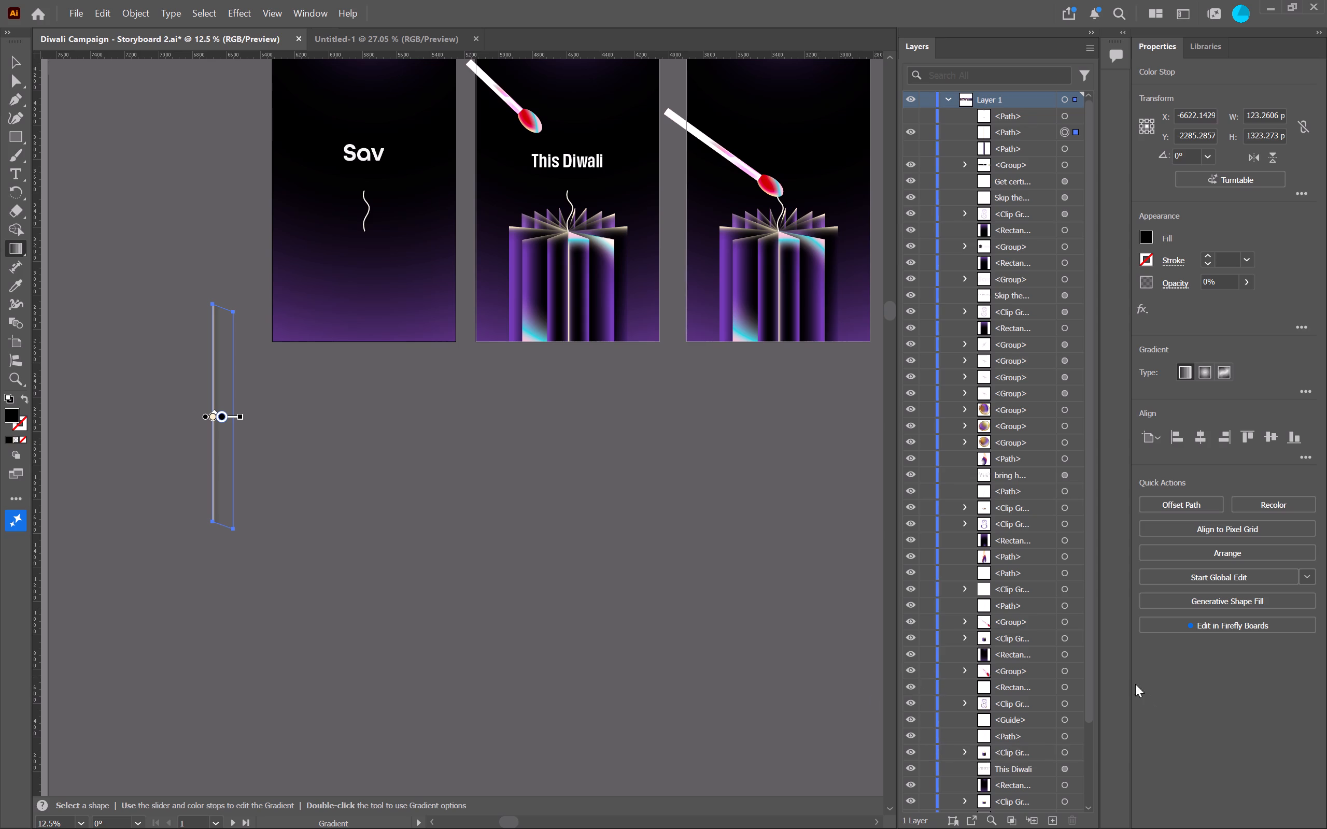
Deselect the narrow gradient panel beside the storyboard artboards and examine its cream edge highlight up close.
middle_click_drag(485, 402, 543, 541)
scroll(488, 404, "up", 1)
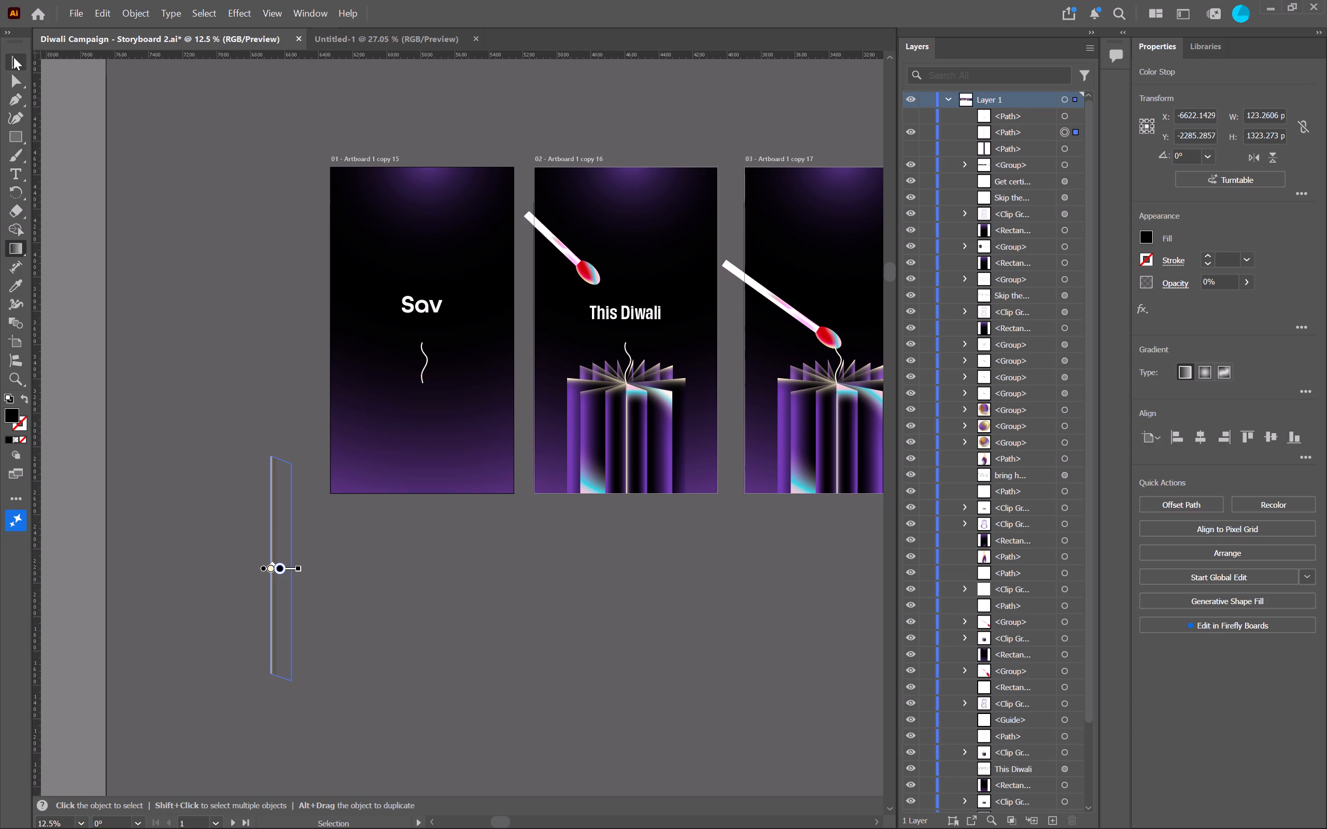
left_click(13, 57)
left_click(110, 122)
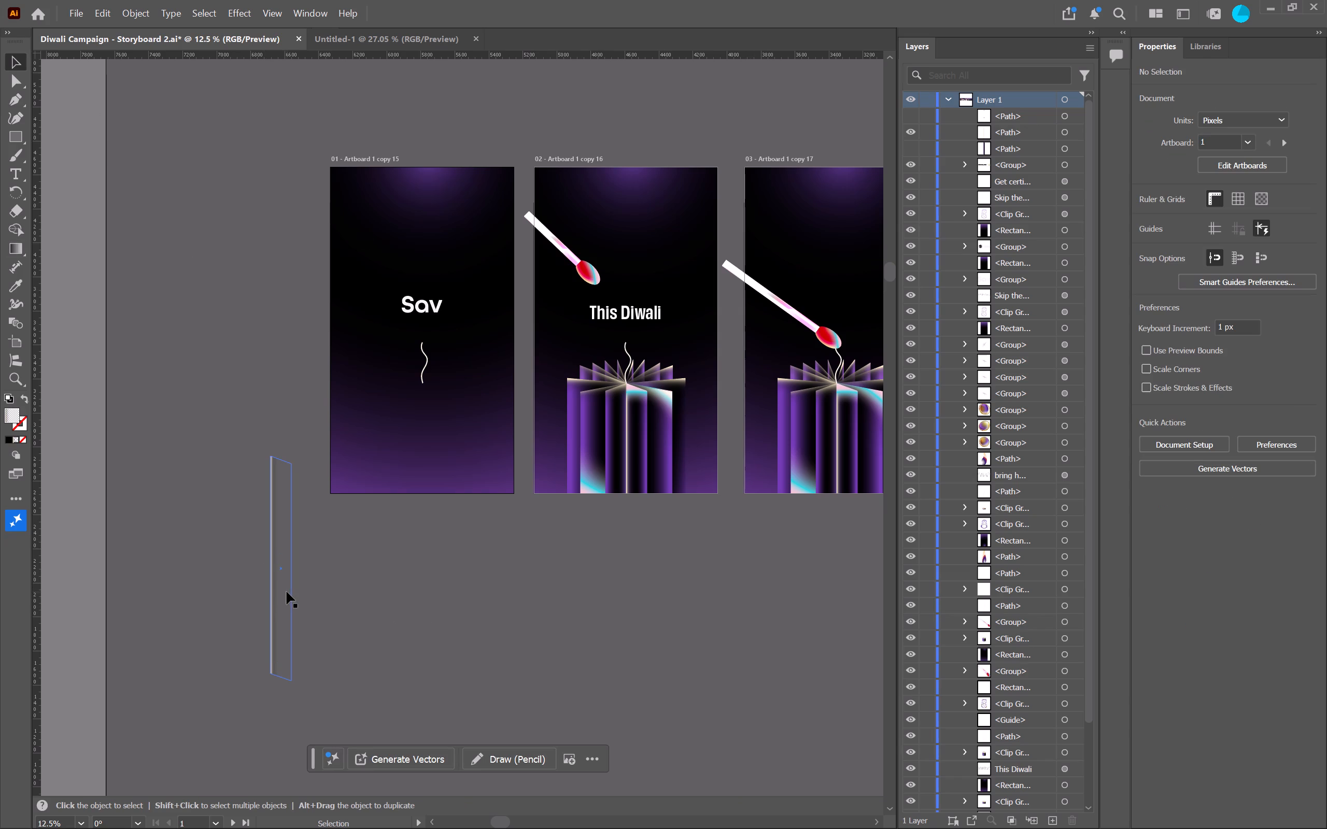
scroll(287, 592, "up", 4, "alt")
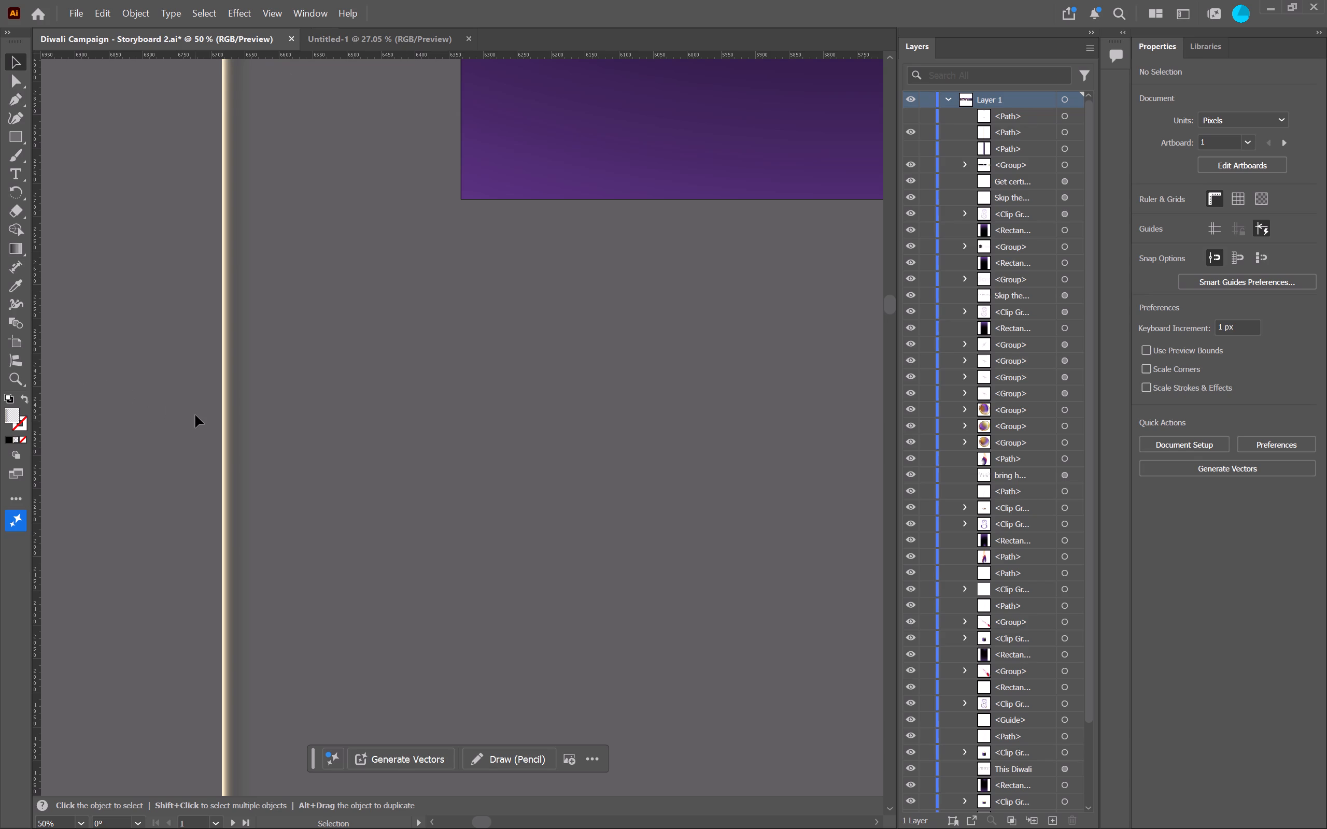
key("alt+Tab")
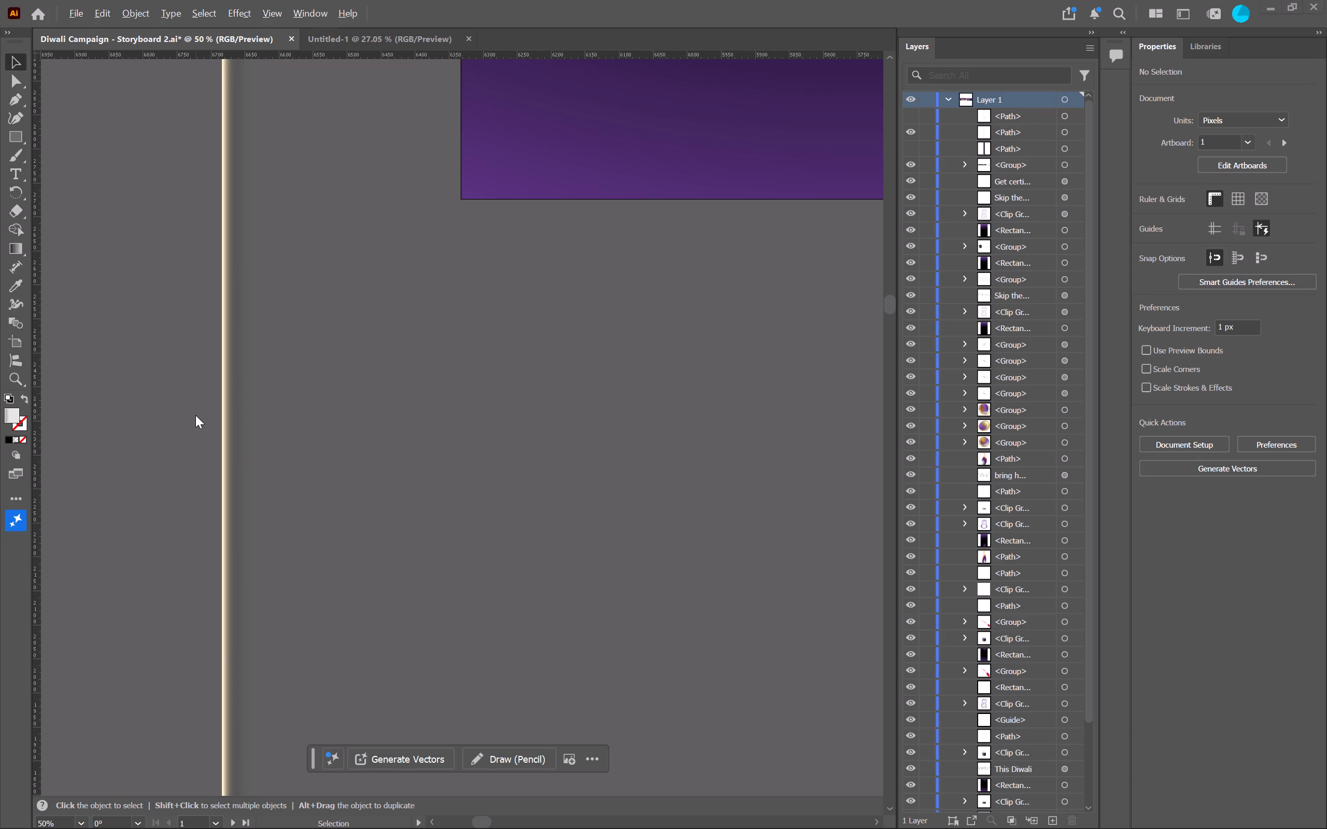
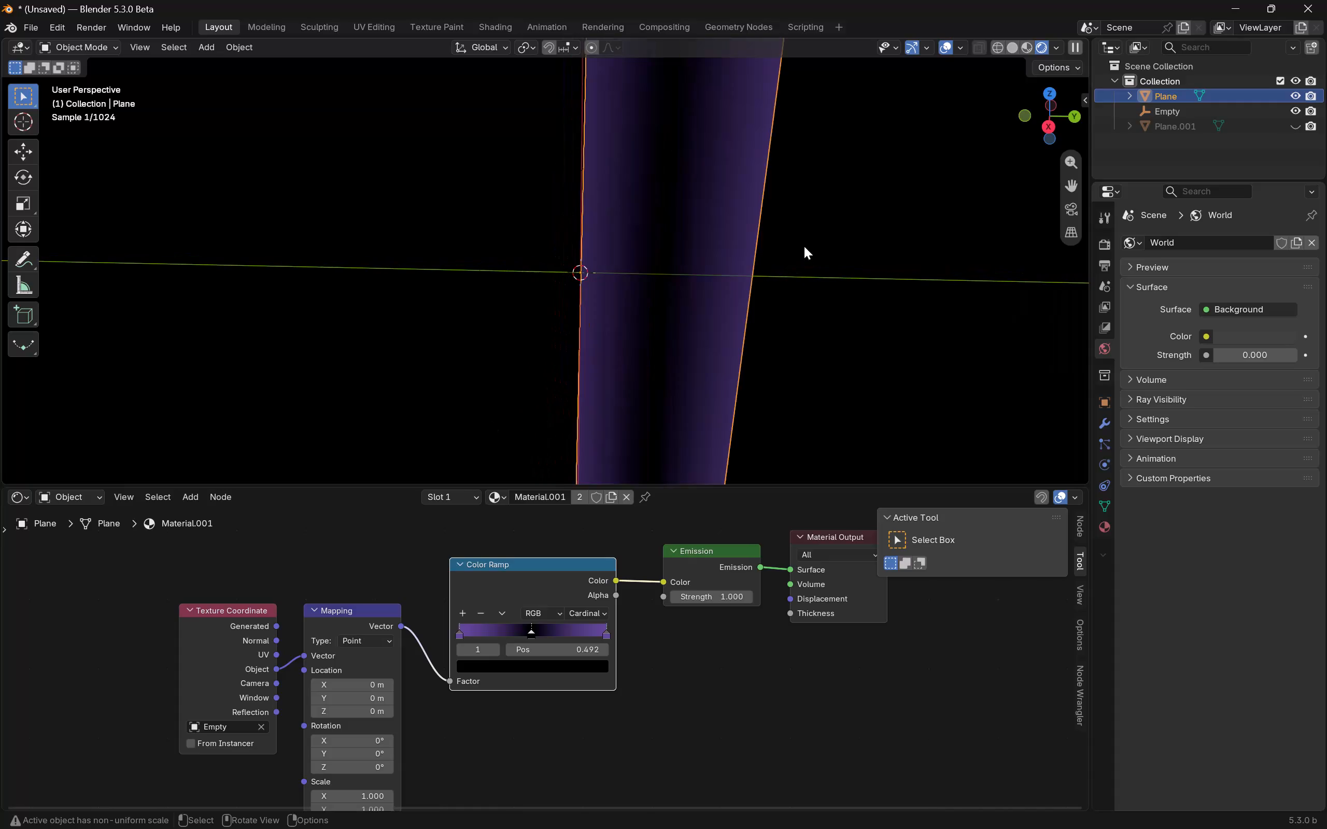
View the purple-black gradient panel straight on in Left Orthographic view and deselect it to examine its edges.
scroll(851, 205, "down", 8)
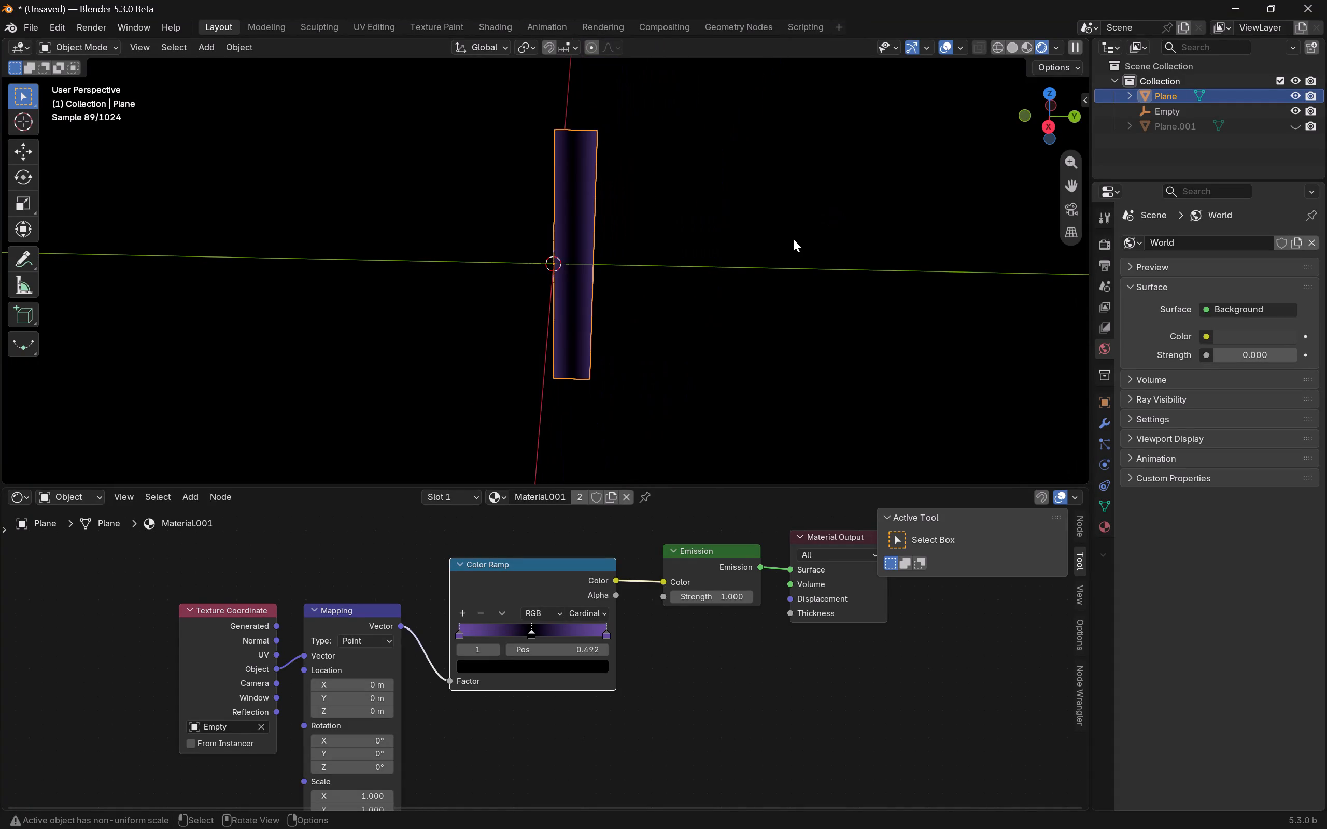
key("0")
left_click(1031, 123)
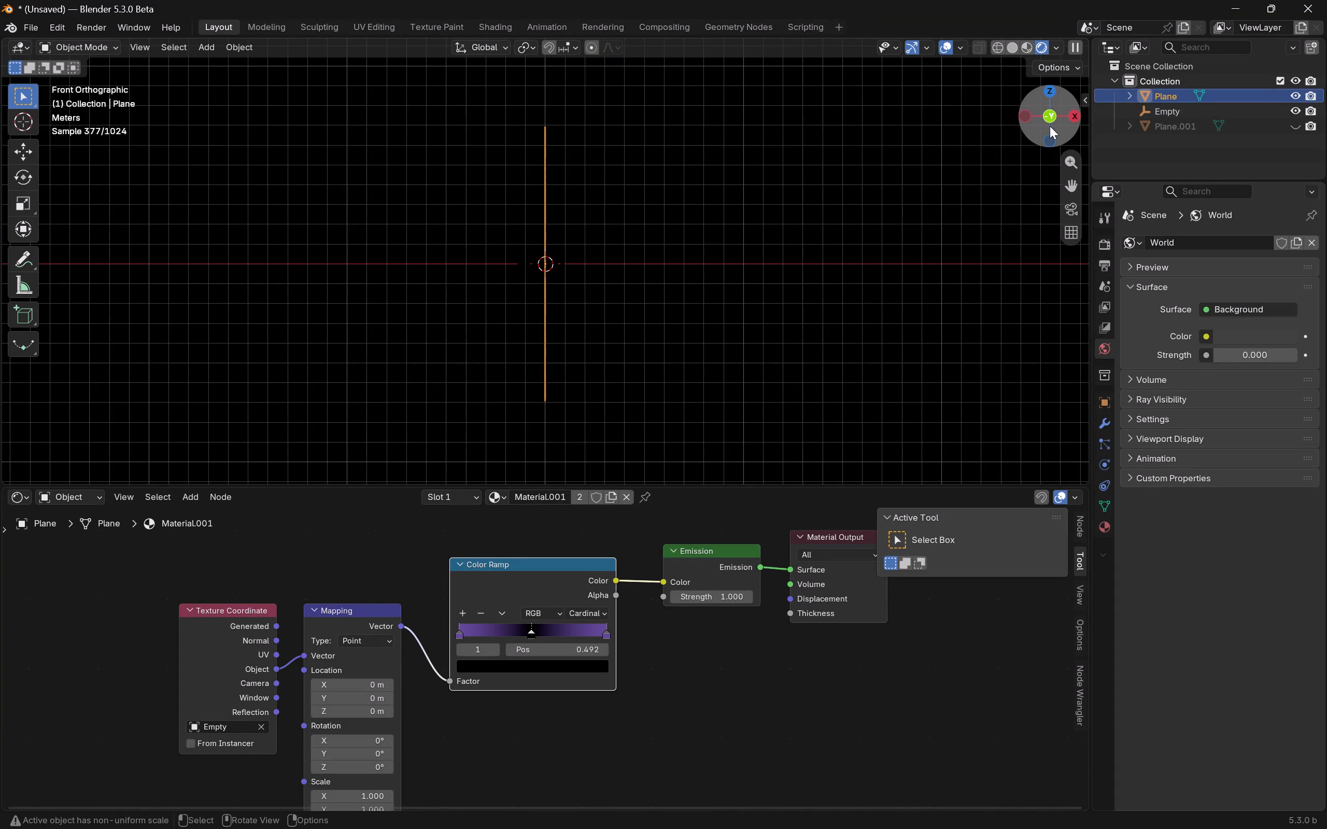
left_click(1050, 126)
left_click(1075, 116)
scroll(536, 188, "up", 3)
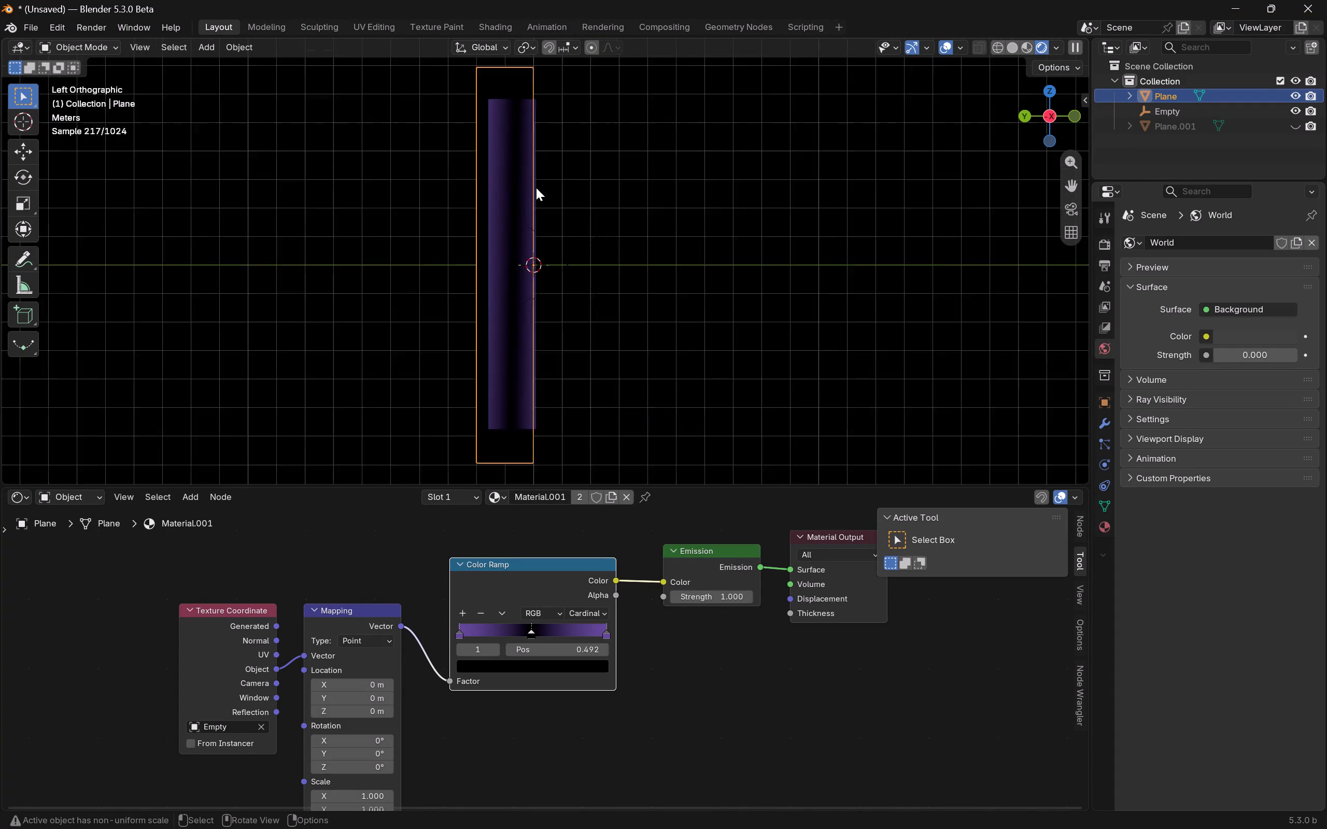
scroll(536, 188, "up", 3)
scroll(536, 188, "down", 6)
middle_click_drag(626, 216, 732, 352, "shift")
left_click(728, 340)
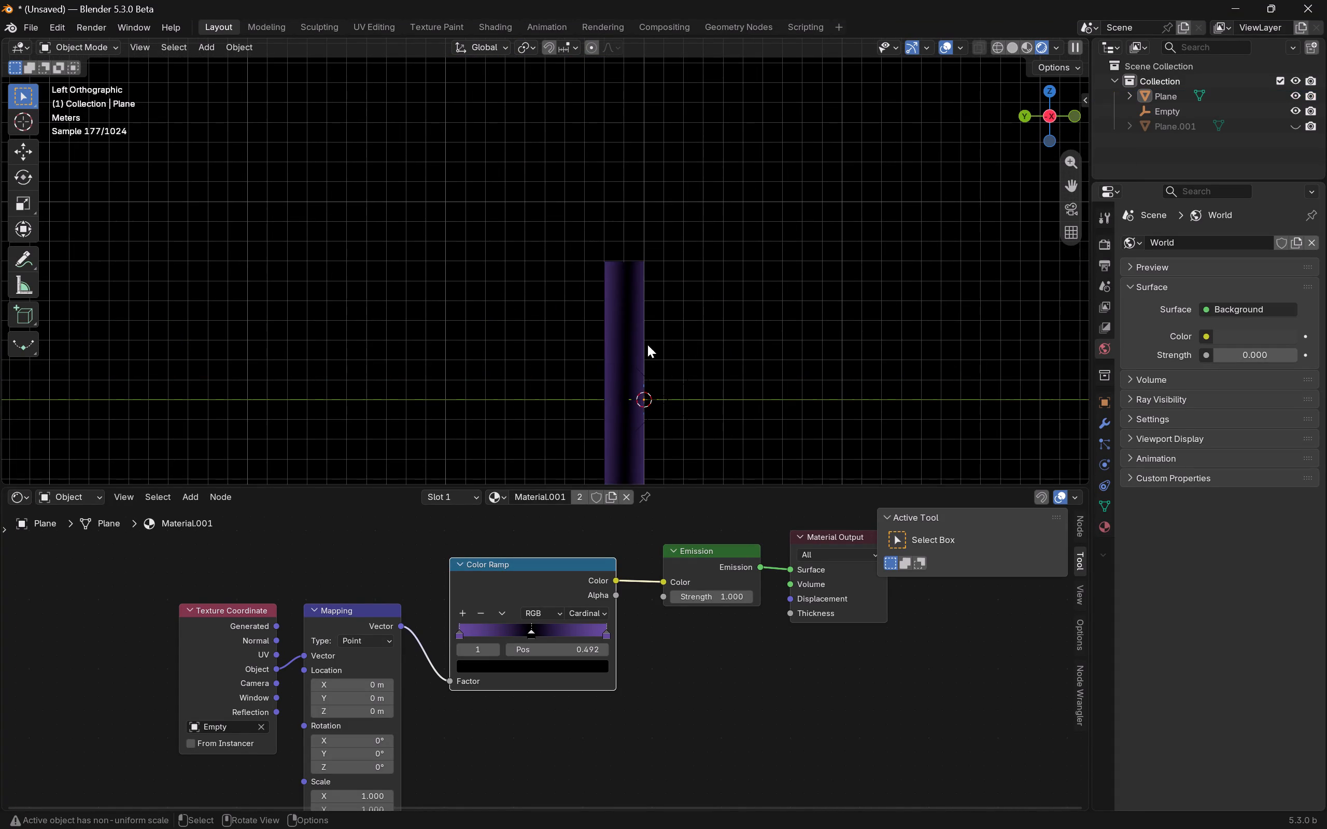
Unhide the hidden duplicate plane, Plane.001, and delete it from the scene.
left_click(624, 343)
left_click(1295, 125)
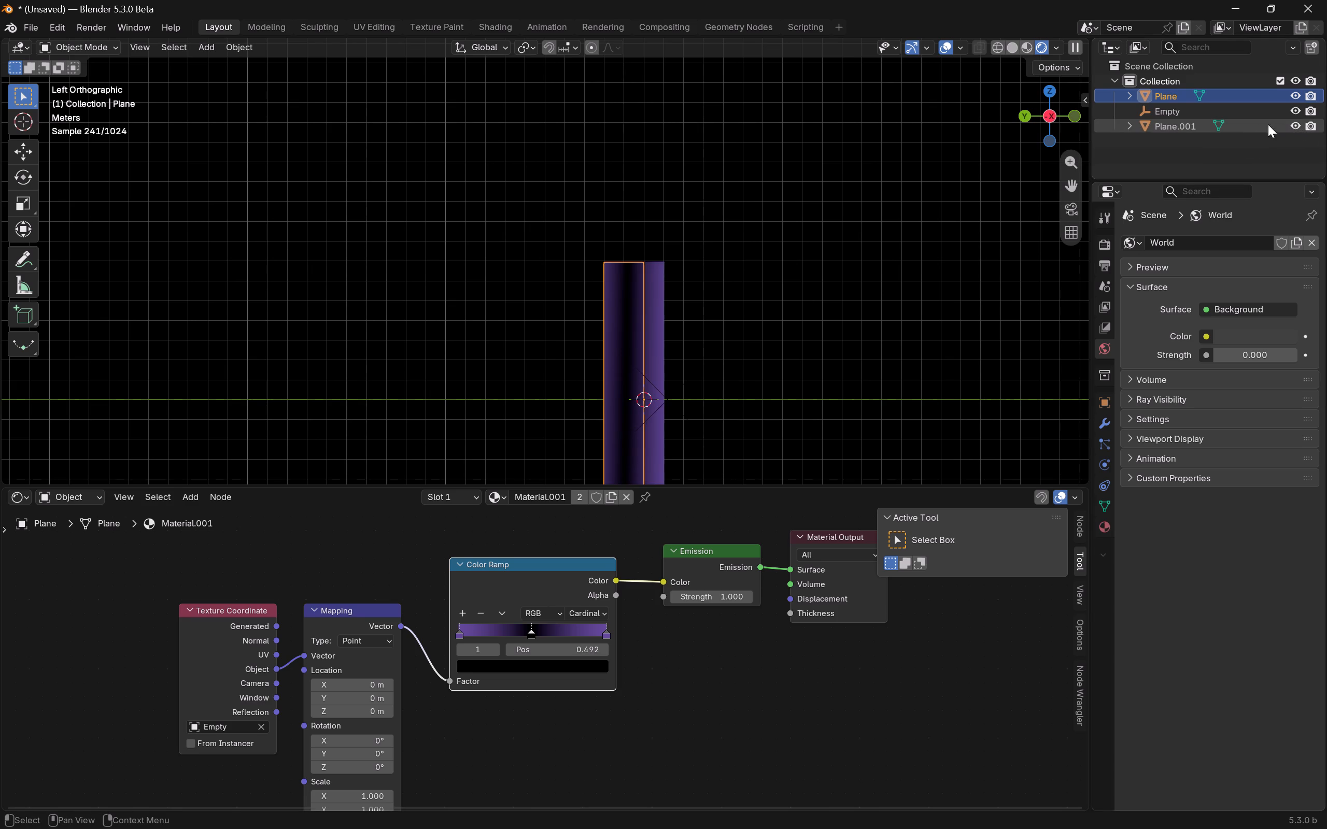
left_click(1202, 121)
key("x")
Centre the gradient's dark band on the plane by moving the Empty about 0.25 m along global Y, fine-tuning its Y position from Right Orthographic view.
left_click(621, 299)
scroll(691, 327, "up", 2)
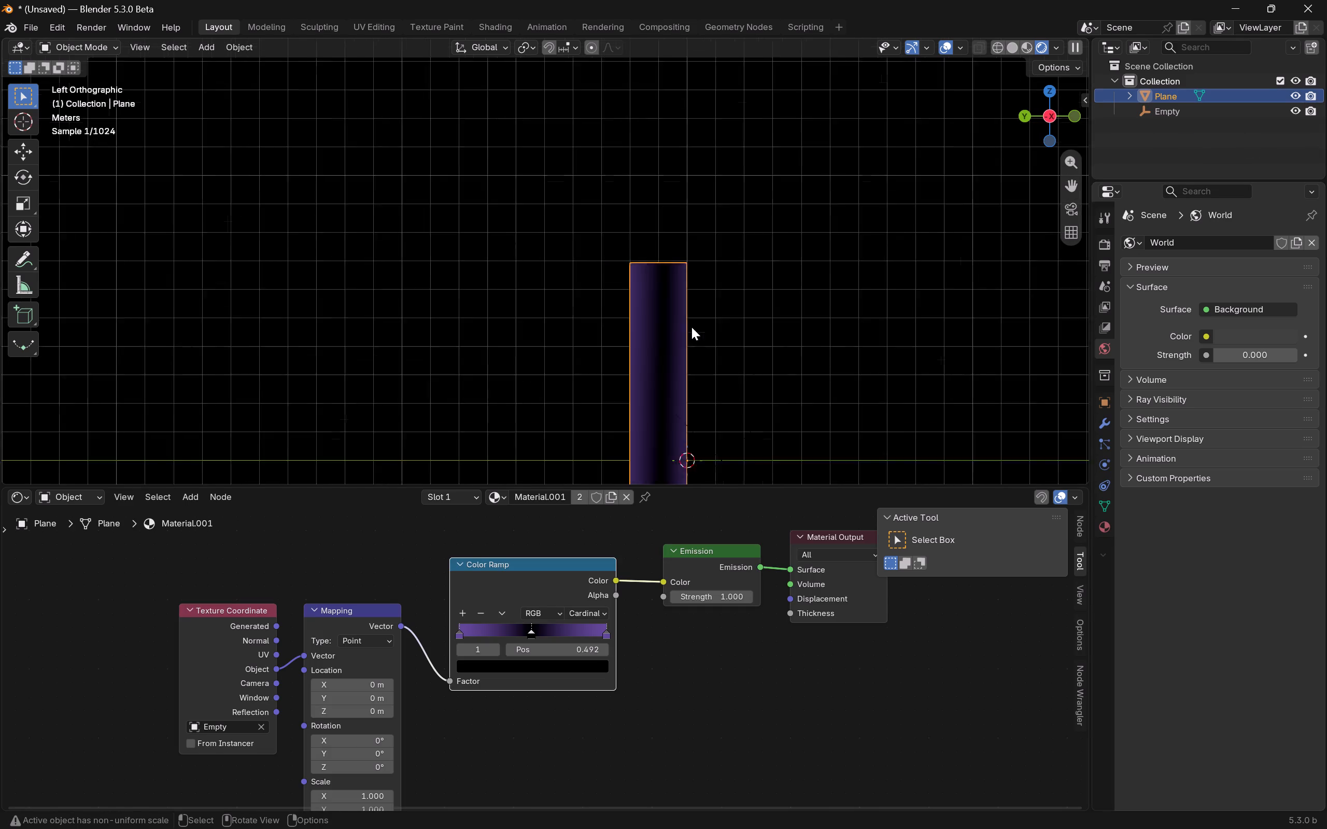
scroll(691, 327, "up", 3)
middle_click_drag(797, 348, 682, 180, "shift")
left_click(1166, 107)
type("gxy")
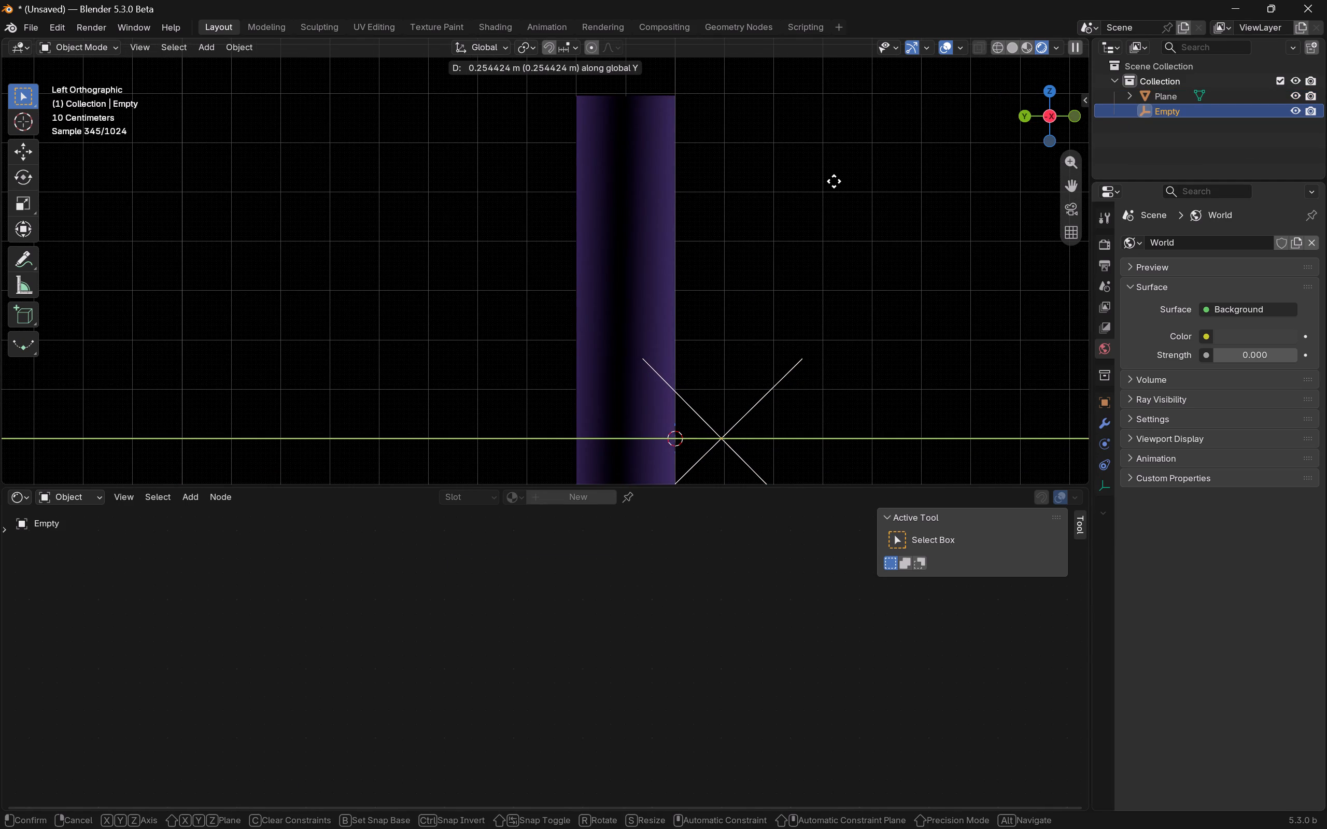
left_click(834, 181, "shift")
left_click(1050, 119)
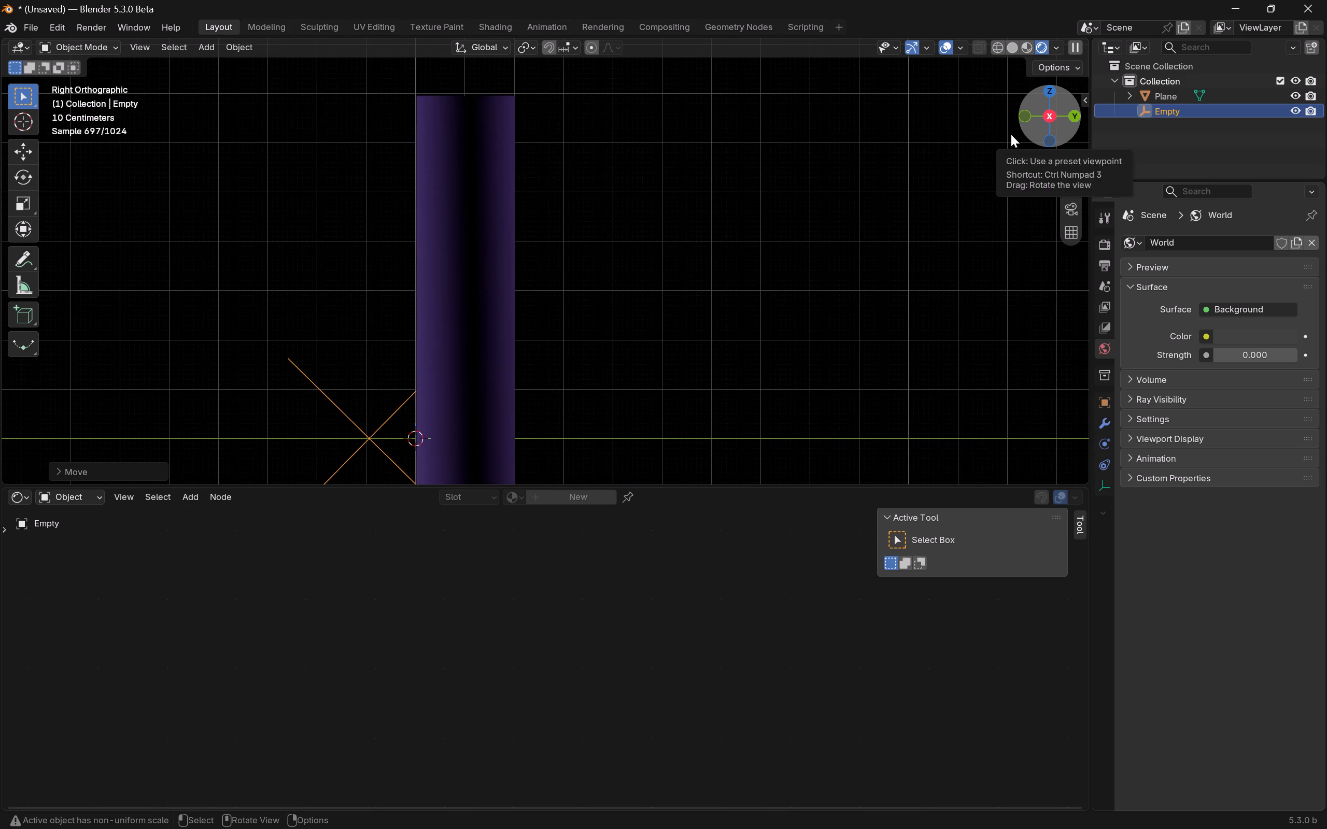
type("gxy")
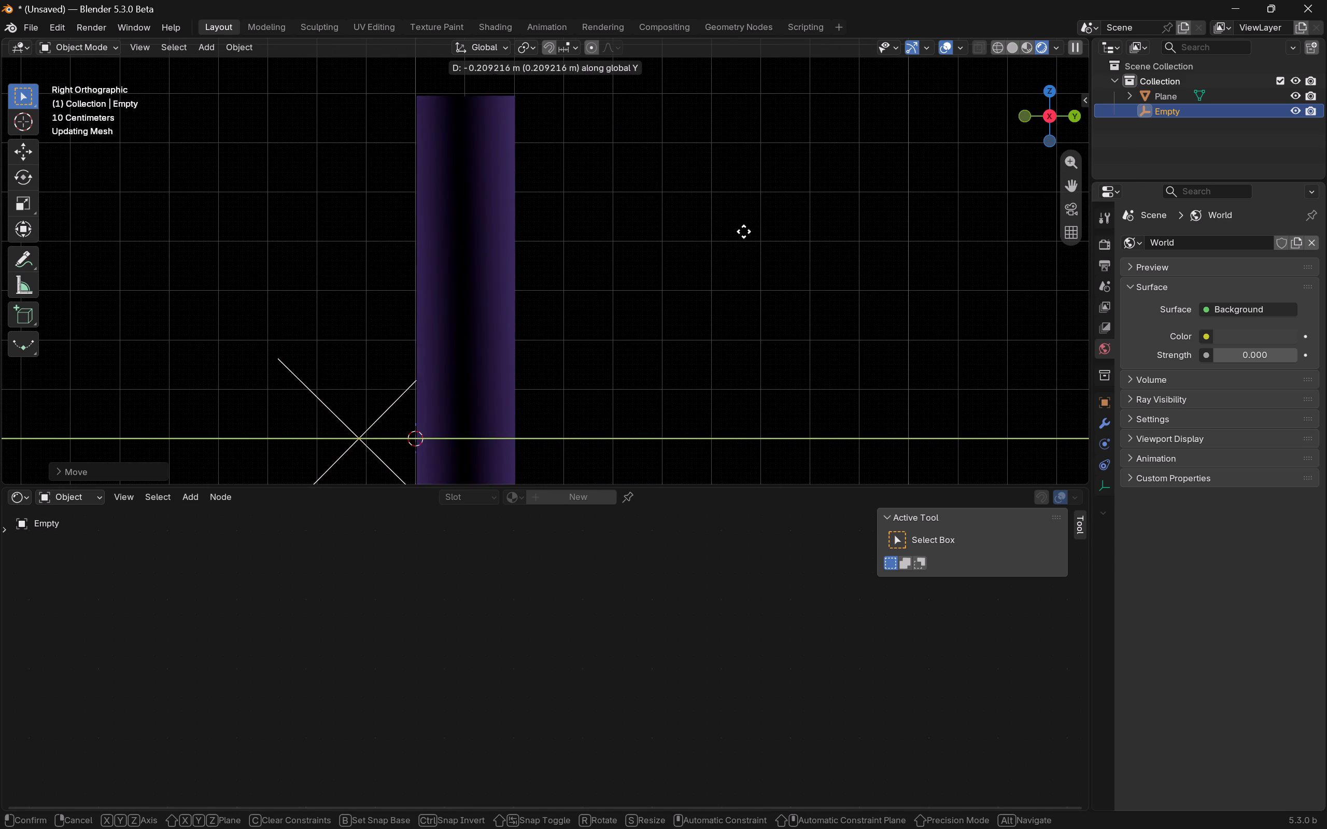
left_click(784, 226, "shift")
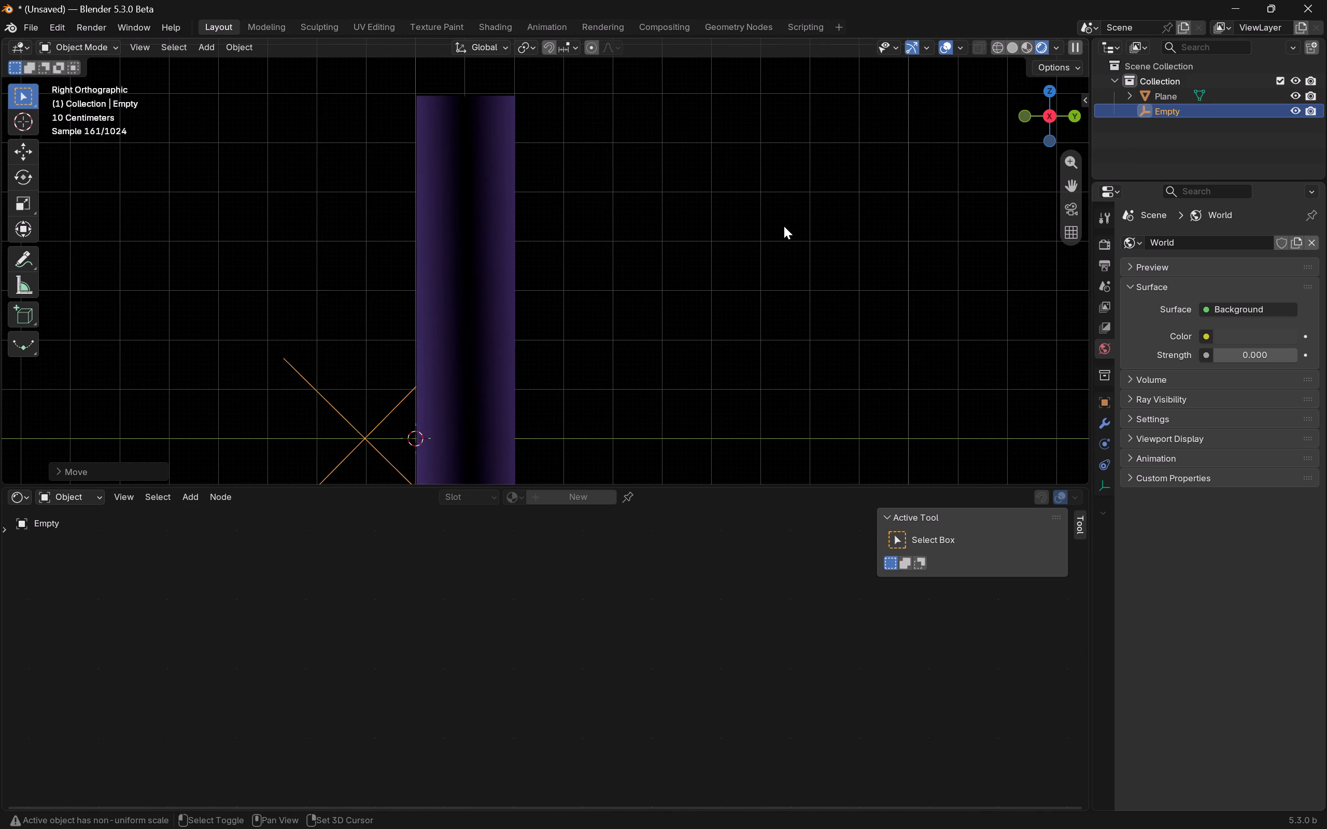
Play the animation with the gradient plane selected to check it in motion, and stop playback.
scroll(706, 265, "down", 4)
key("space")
left_click(499, 276)
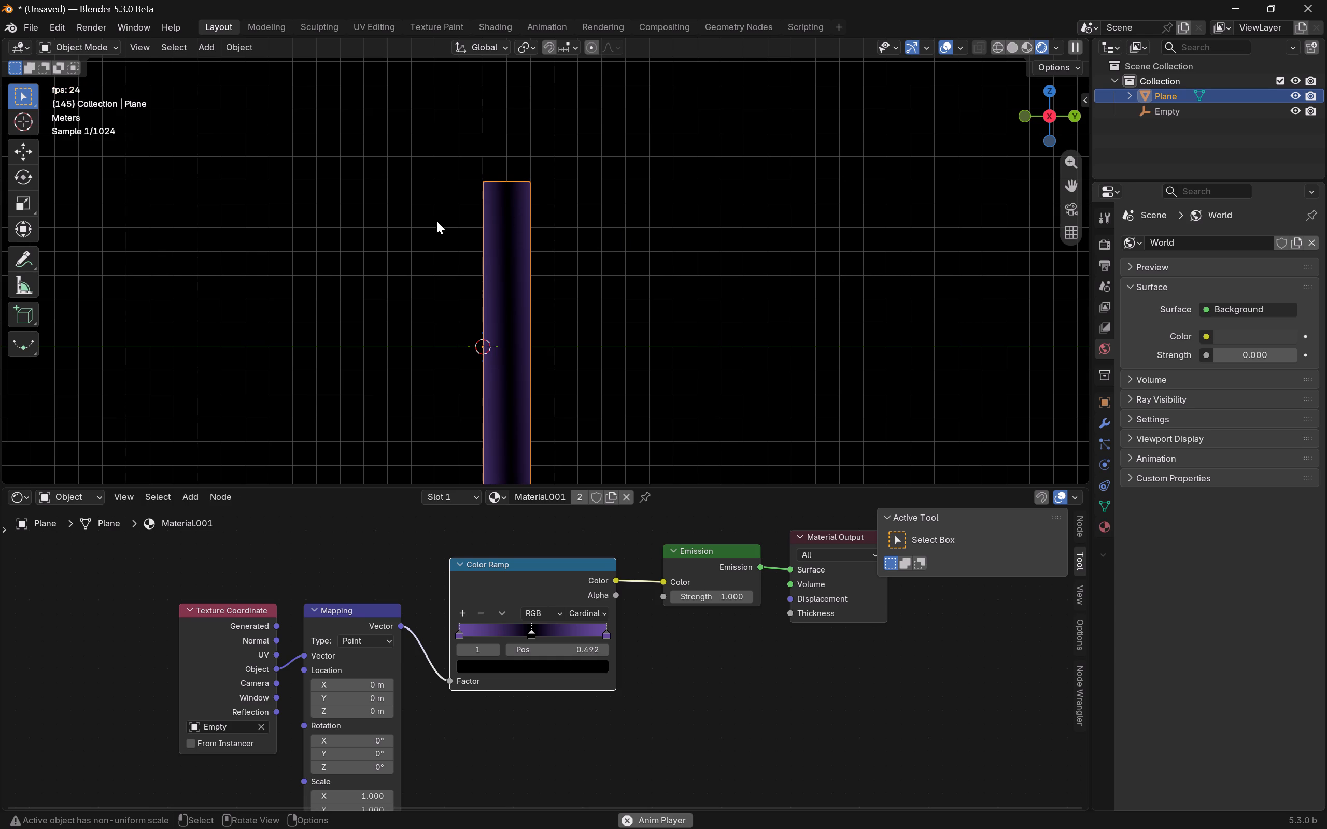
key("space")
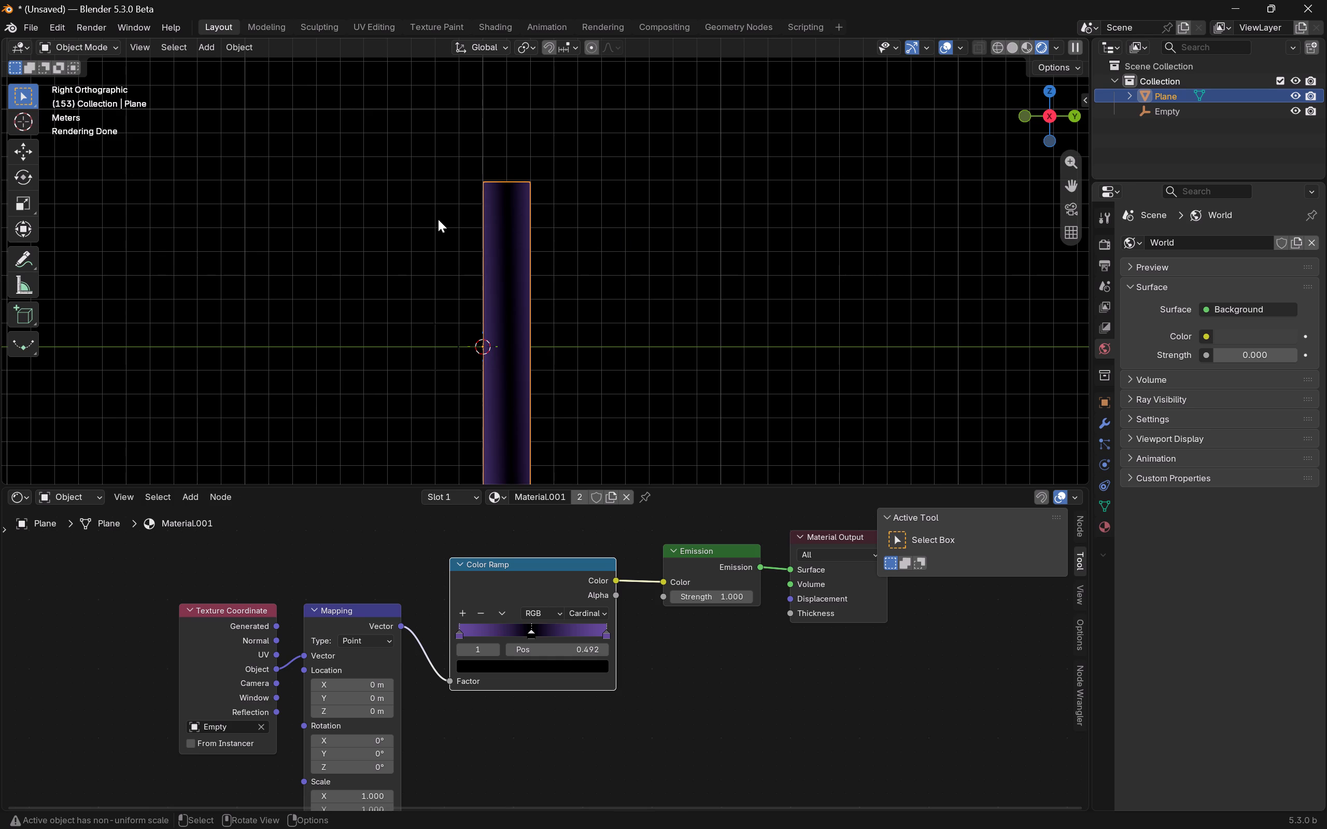
Close the untitled Blender scene without saving the changes.
left_click(716, 0)
left_click(1326, 0)
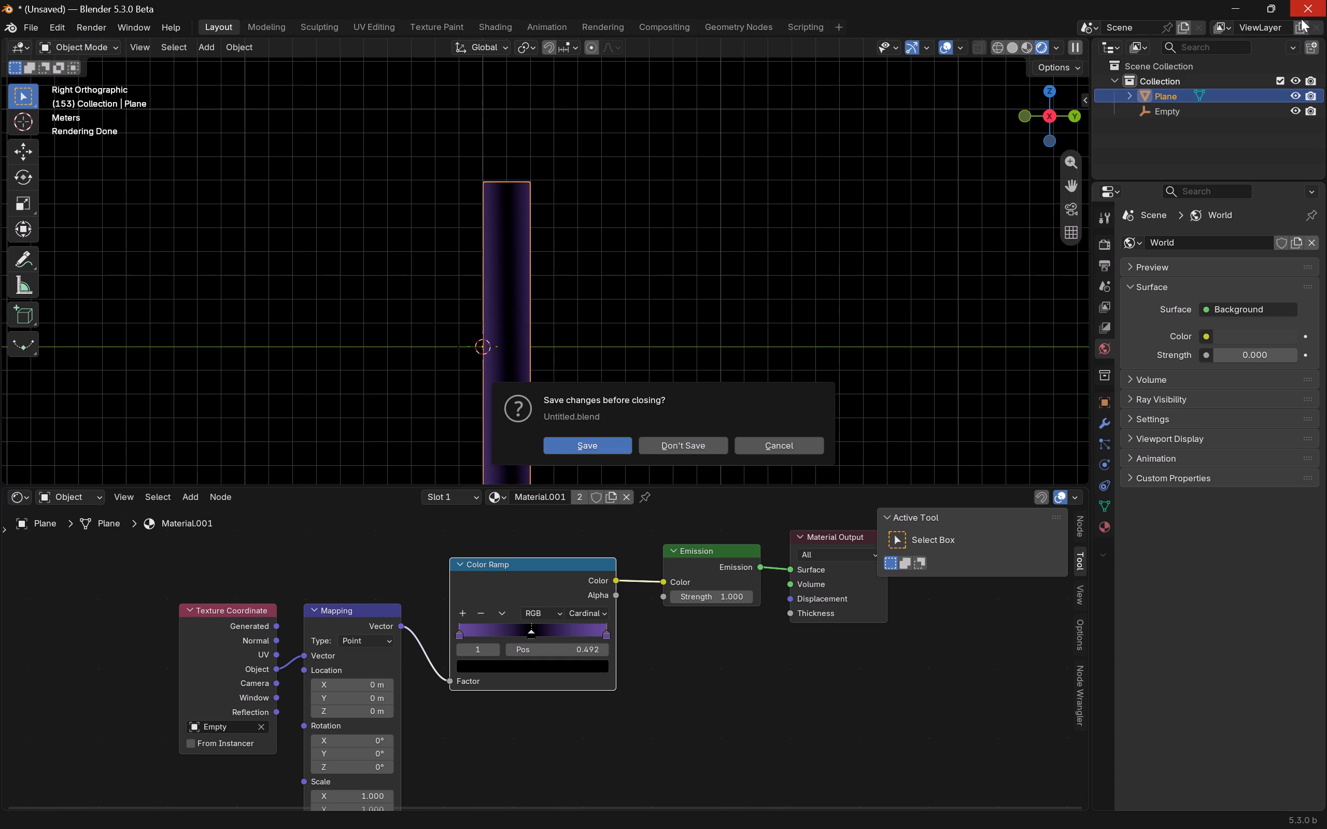
left_click(682, 450)
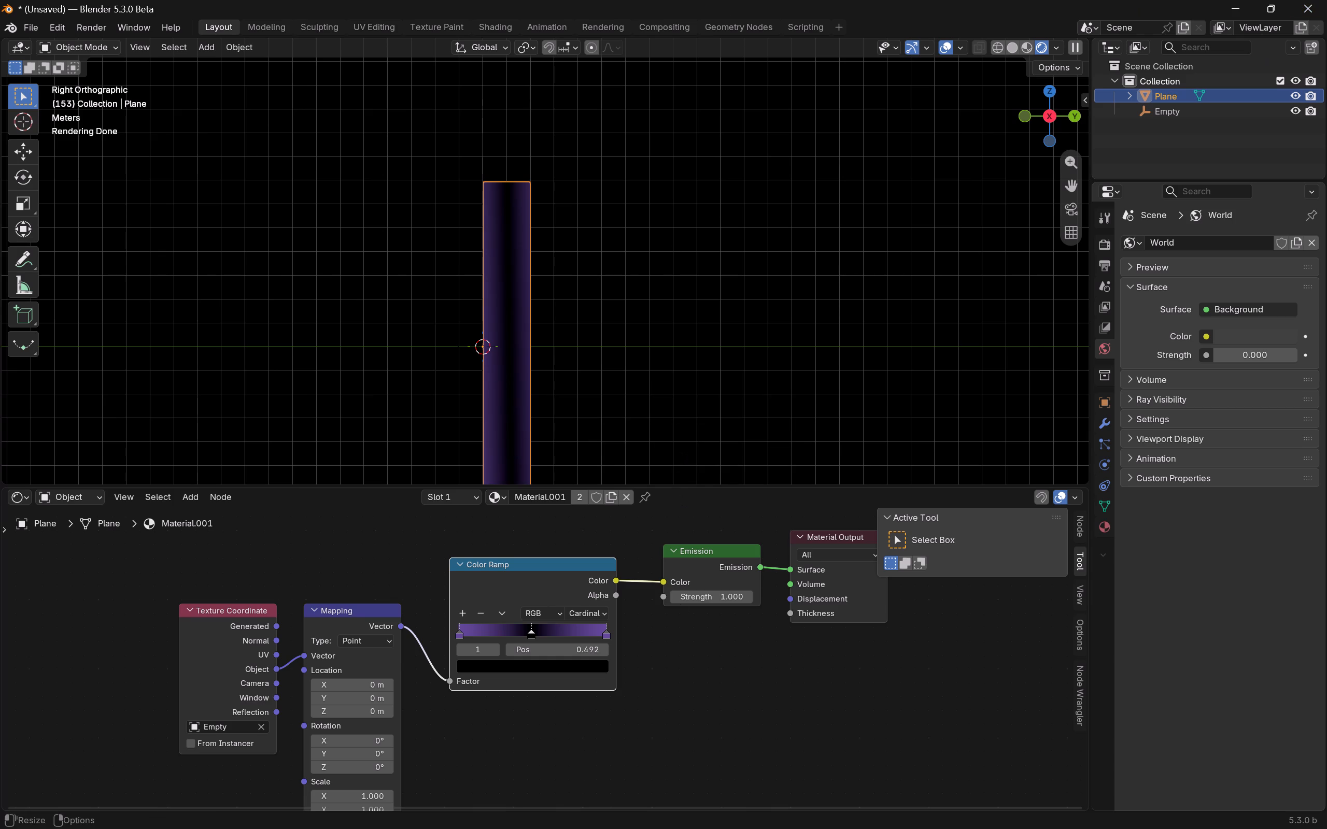